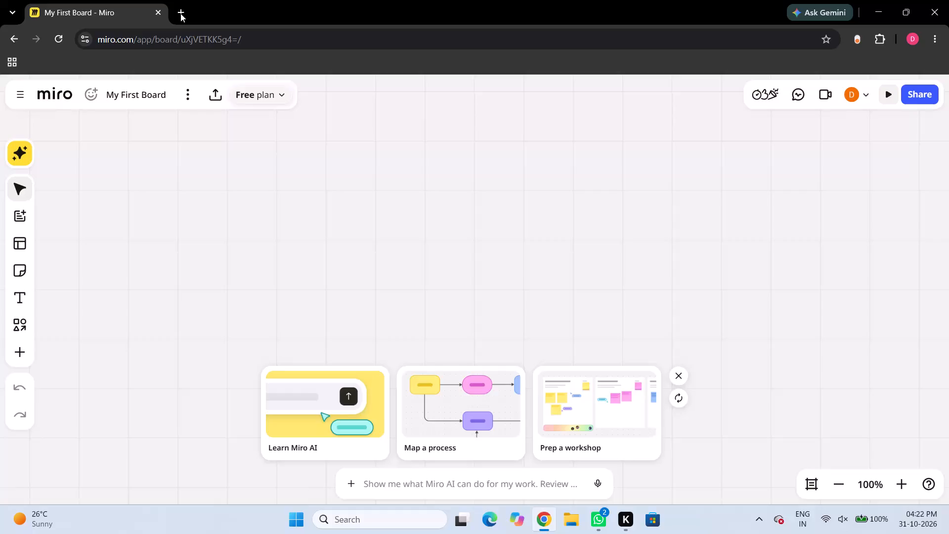
Close the Miro board and open Figma in a new browser tab.
left_click(184, 17)
left_click(159, 15)
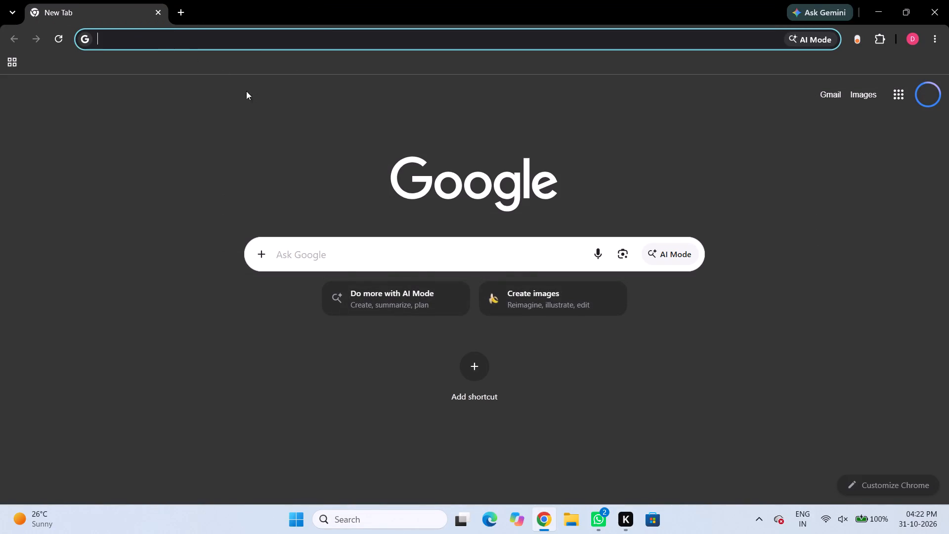
type("figma")
key("Return")
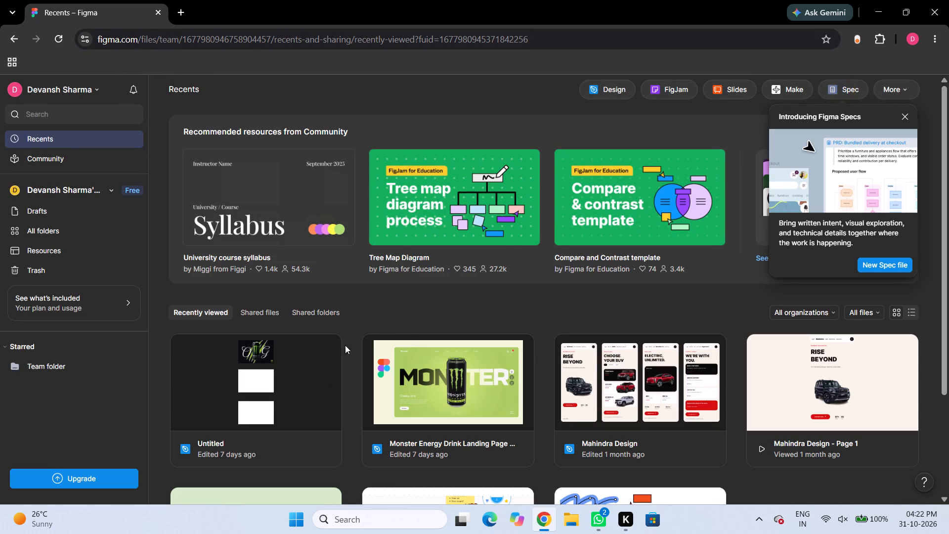
Move the Monster Energy Drink Landing Page Design file to the trash.
right_click(490, 390)
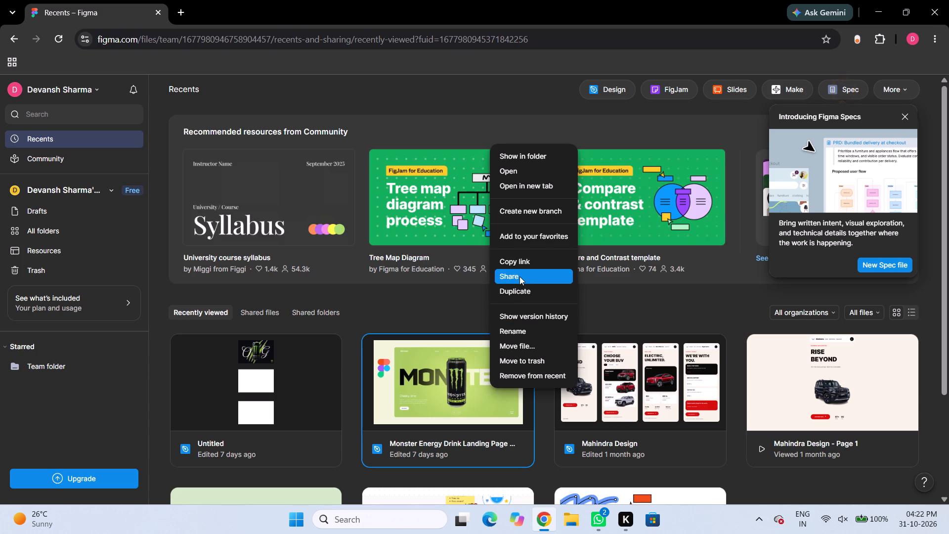
key("Delete")
left_click(533, 362)
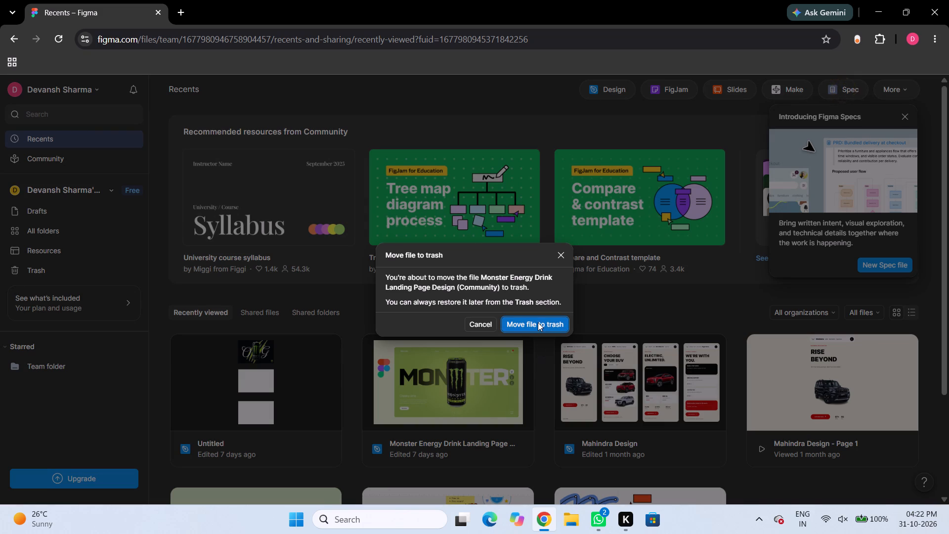
left_click(538, 319)
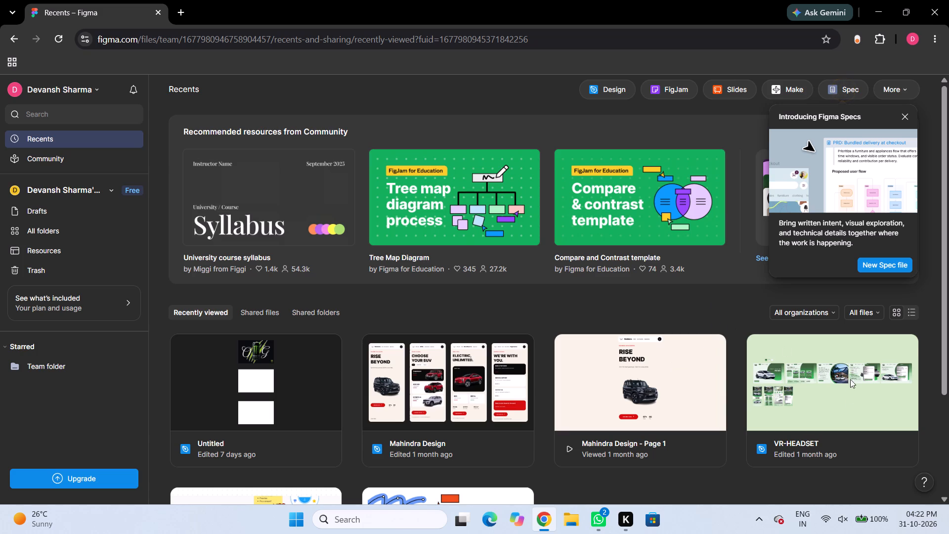
Create a new blank design file and show its pages and layers.
scroll(679, 292, "down", 4)
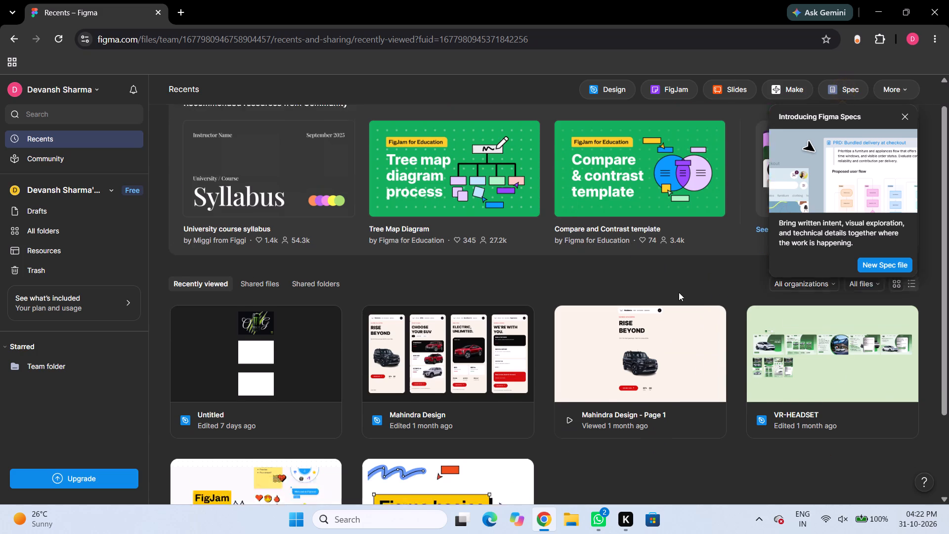
scroll(679, 292, "down", 2)
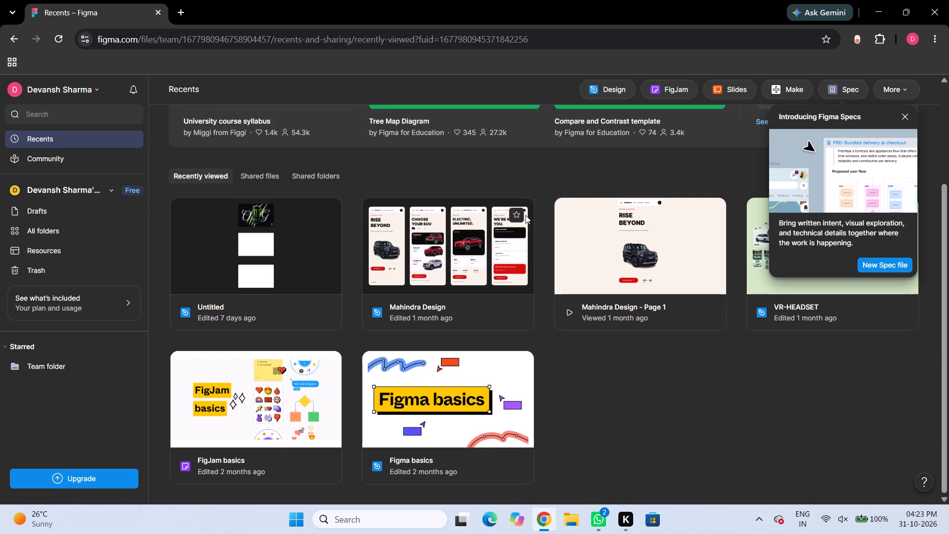
scroll(246, 256, "up", 5)
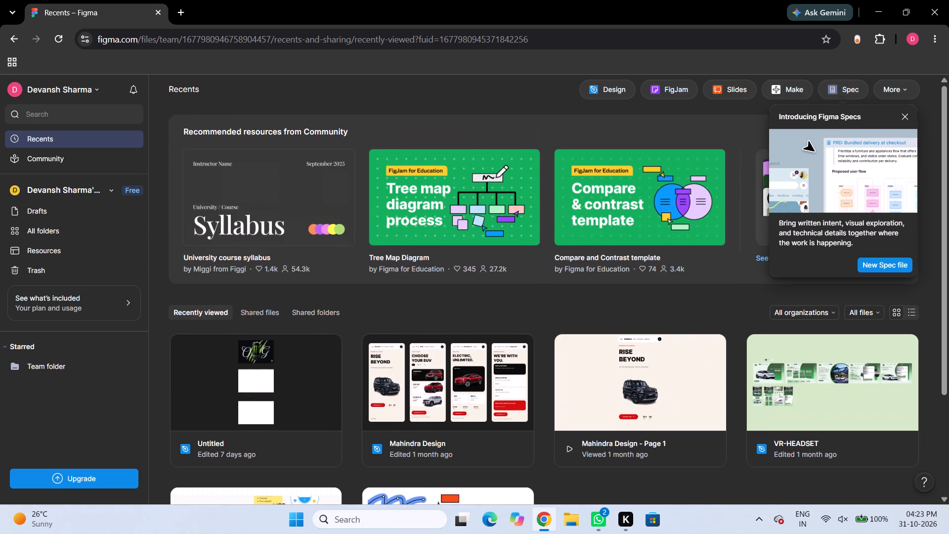
left_click(621, 87)
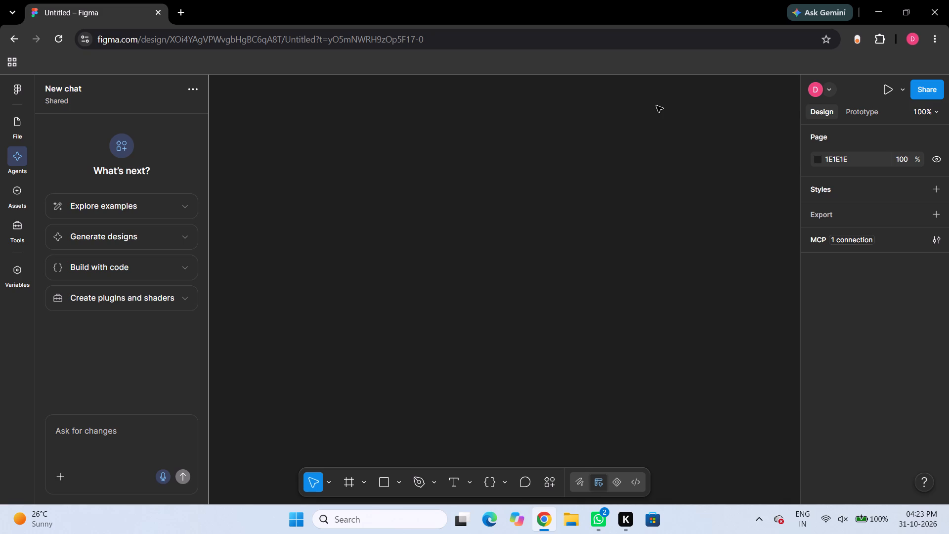
left_click(24, 127)
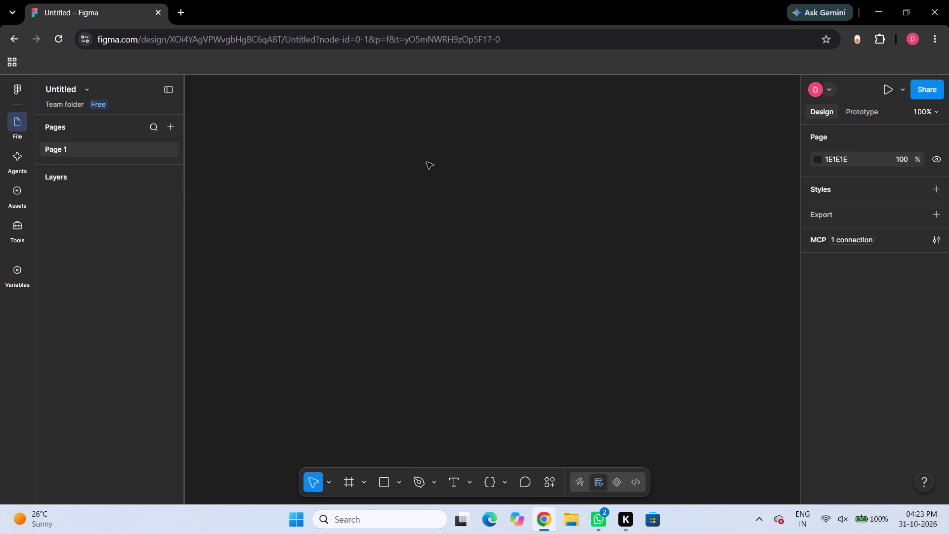
Draw a rectangle about 96 × 52 in the upper-left area of the canvas.
left_click(380, 486)
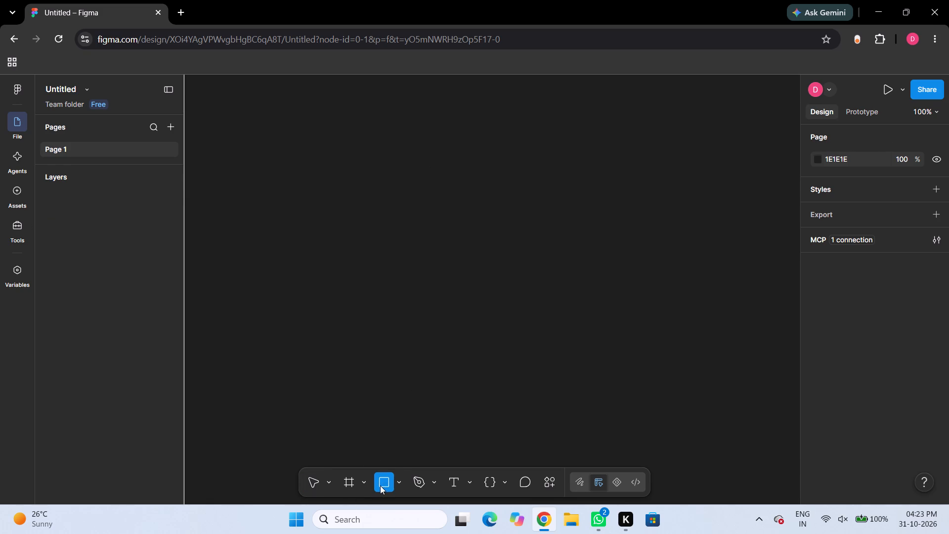
left_click(399, 487)
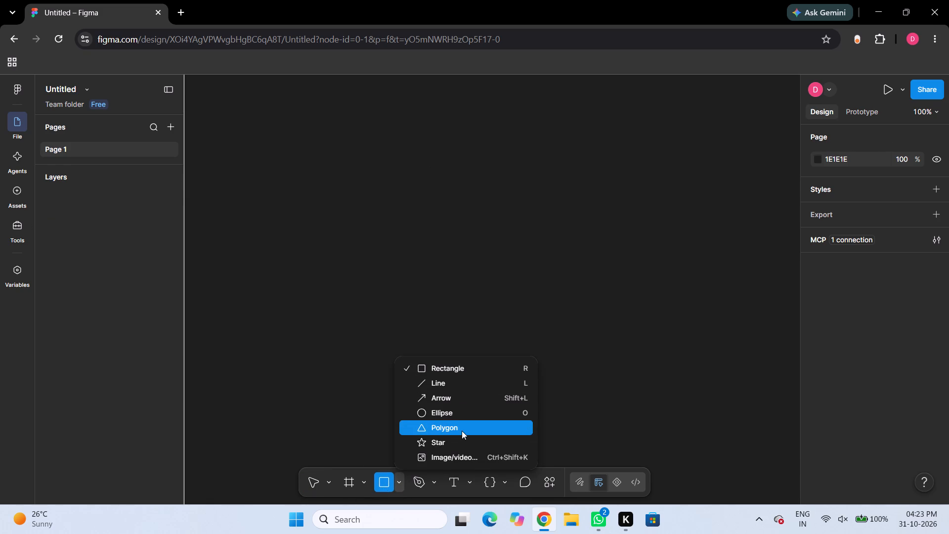
left_click(458, 372)
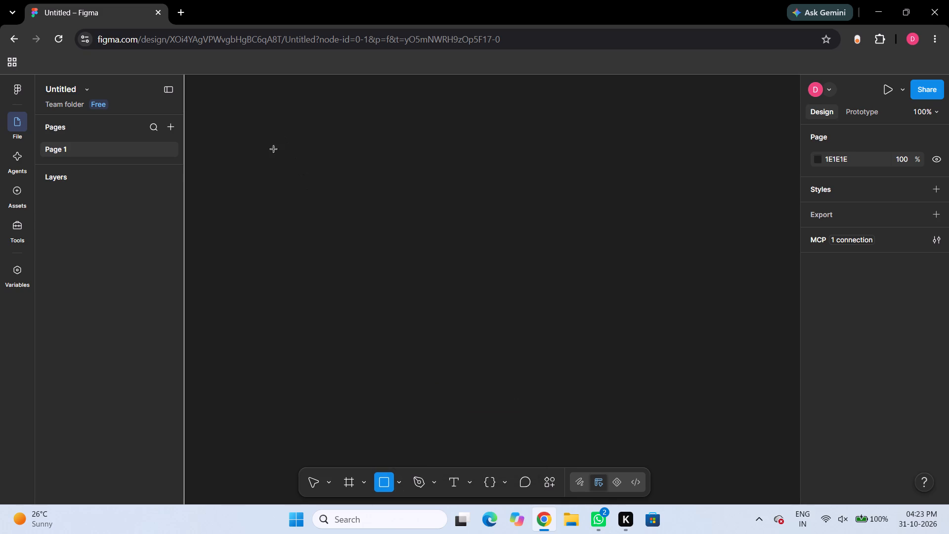
left_click_drag(271, 165, 319, 196)
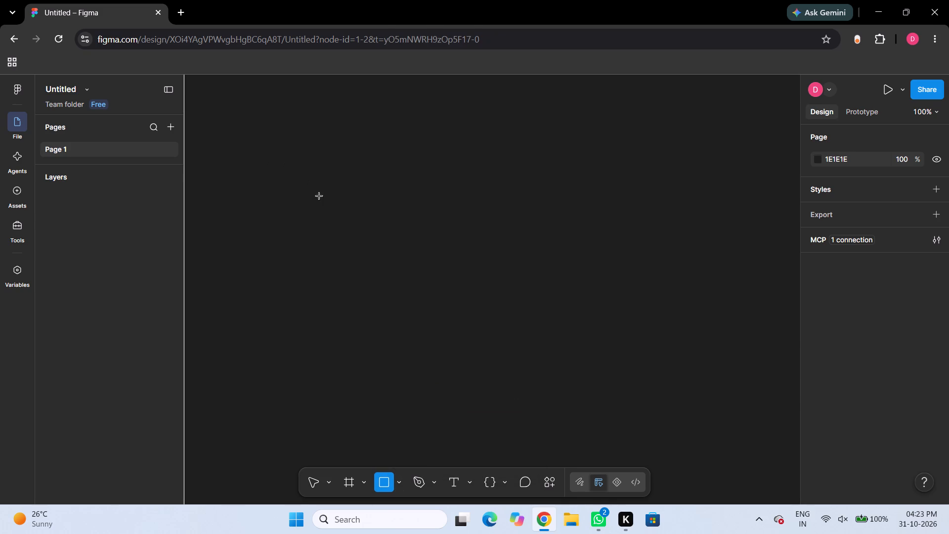
left_click_drag(319, 196, 331, 197)
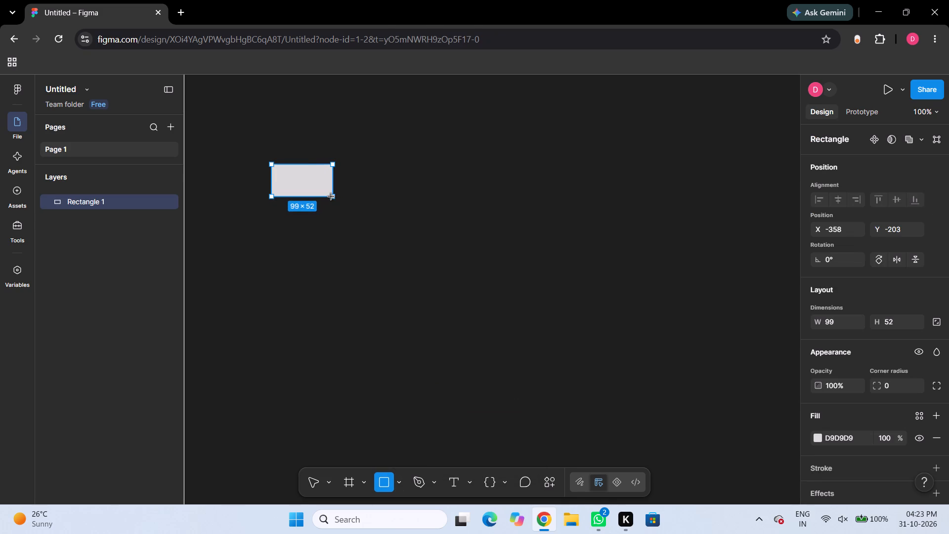
left_click_drag(331, 197, 331, 197)
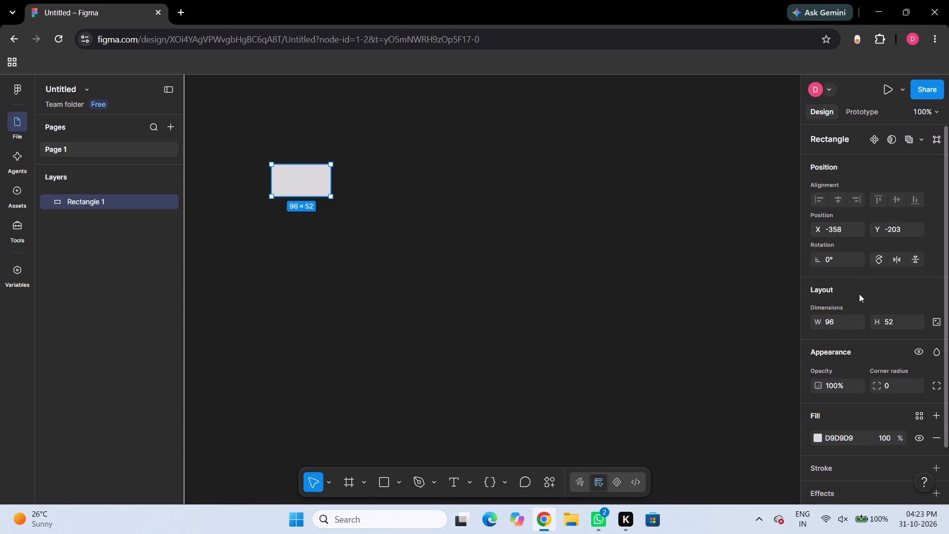
Change the rectangle's fill colour to light green 93E9A8.
scroll(889, 343, "down", 2)
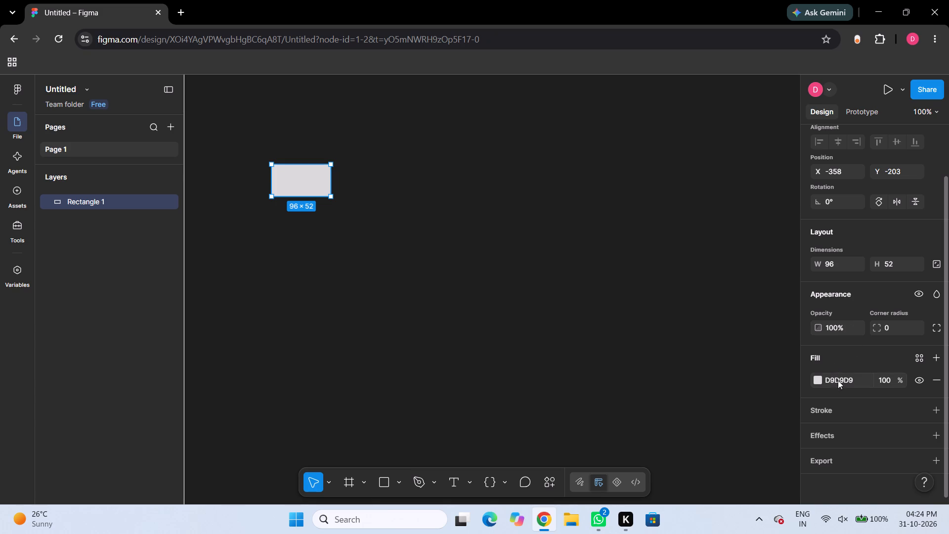
left_click(818, 378)
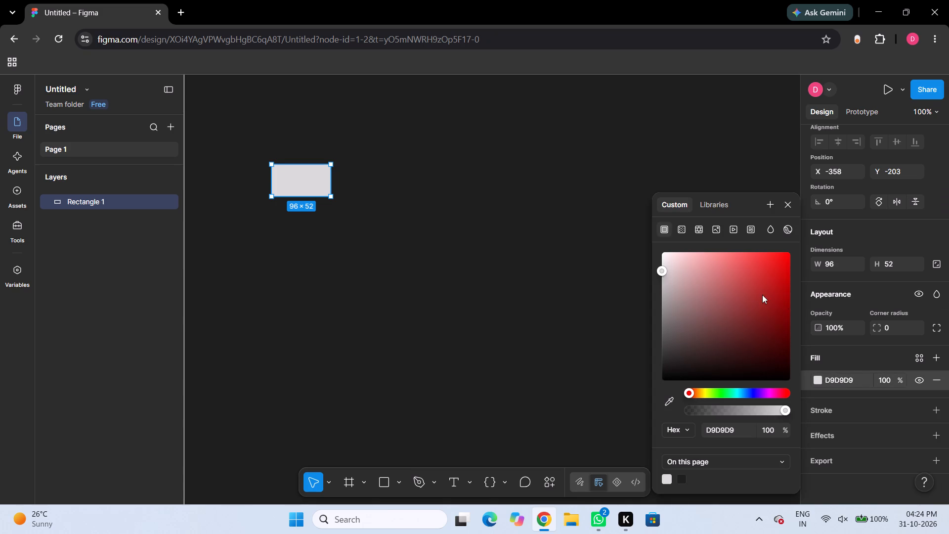
left_click(700, 265)
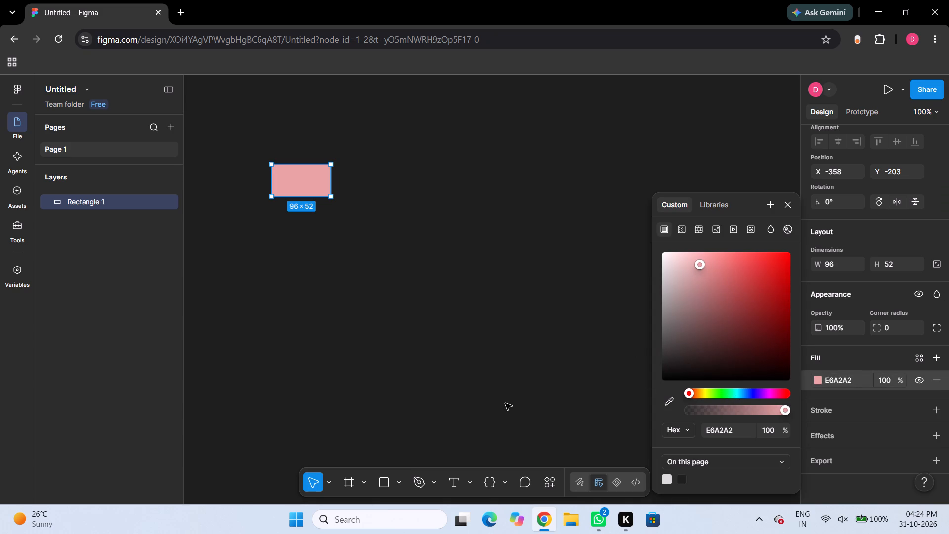
left_click(725, 395)
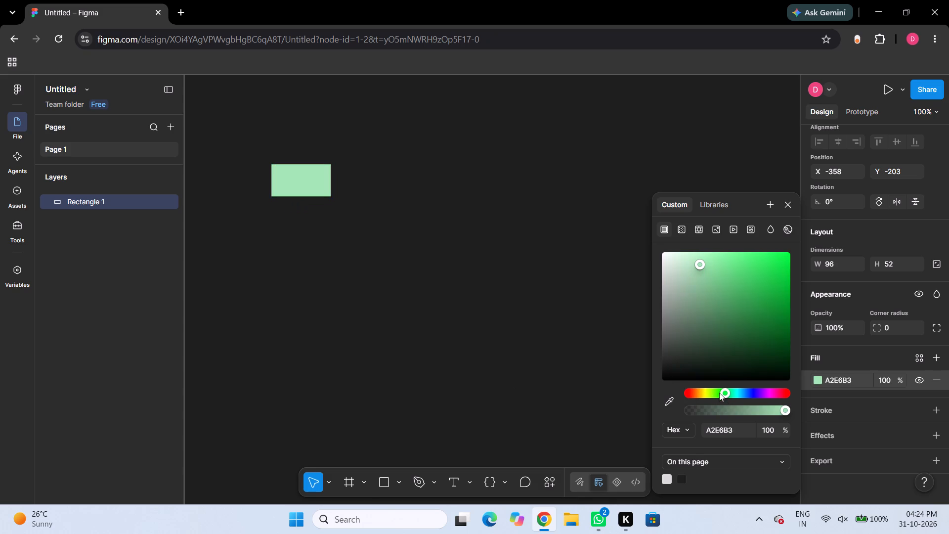
left_click_drag(697, 268, 709, 263)
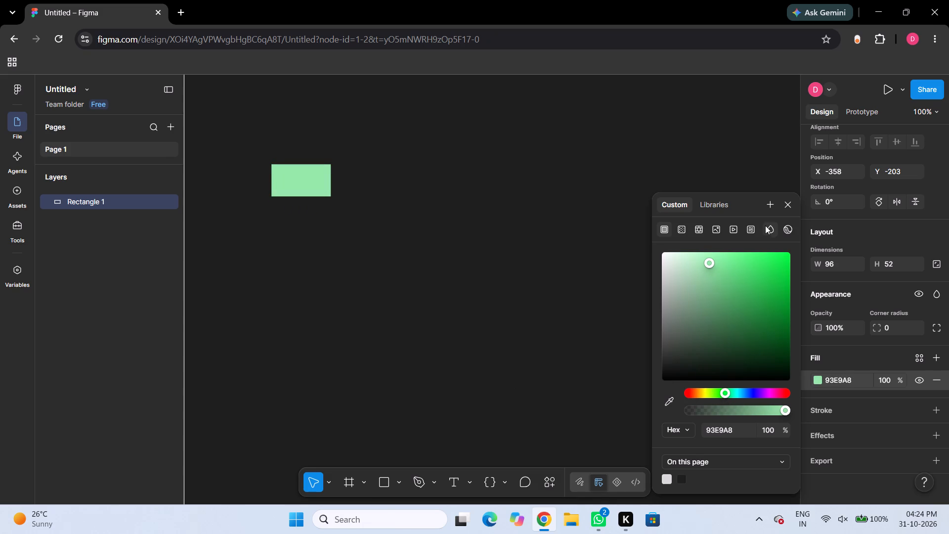
left_click(796, 202)
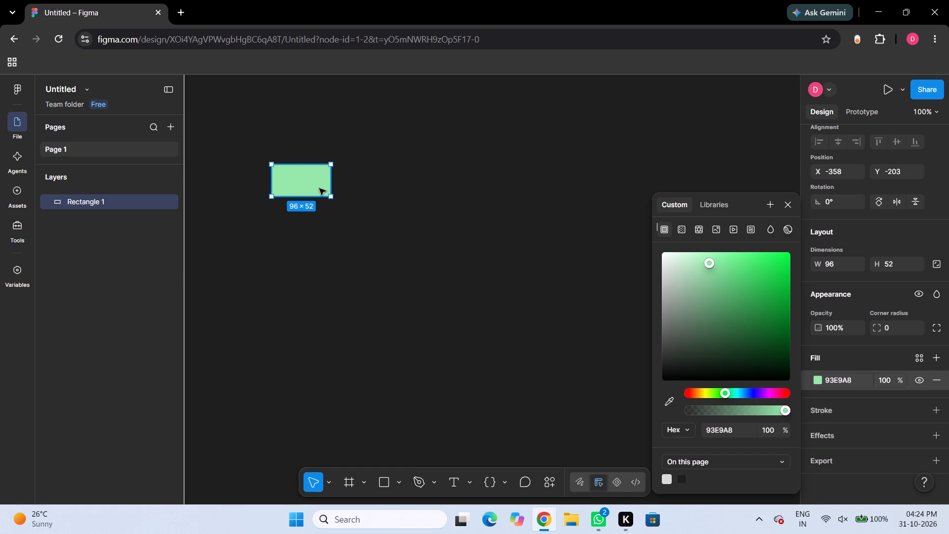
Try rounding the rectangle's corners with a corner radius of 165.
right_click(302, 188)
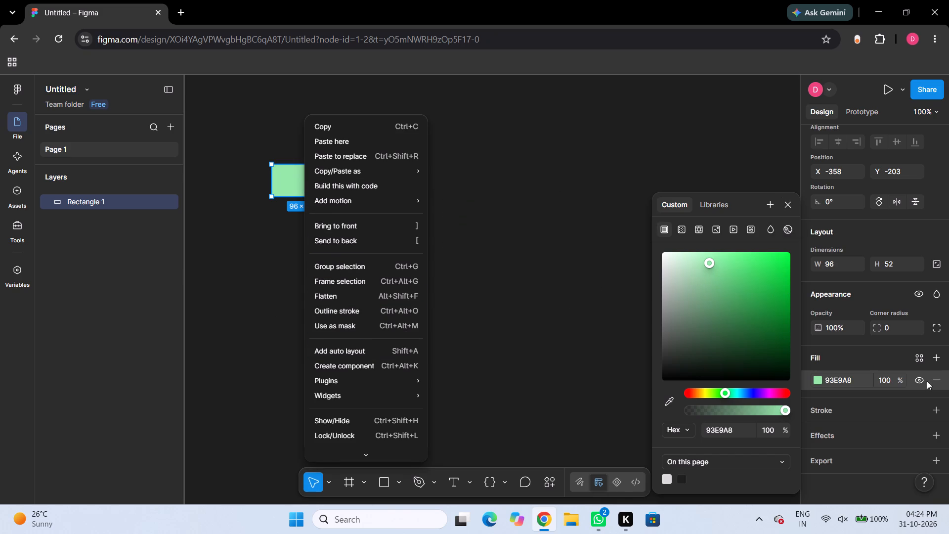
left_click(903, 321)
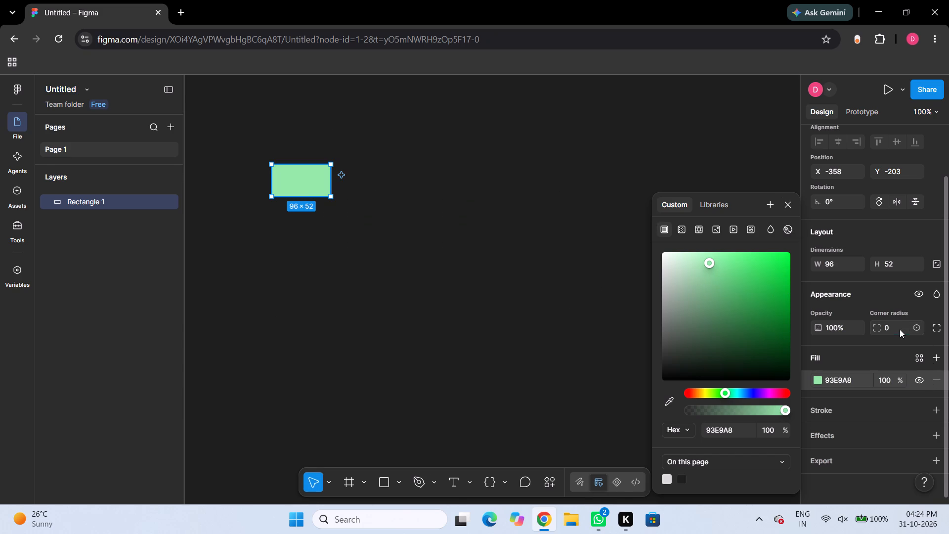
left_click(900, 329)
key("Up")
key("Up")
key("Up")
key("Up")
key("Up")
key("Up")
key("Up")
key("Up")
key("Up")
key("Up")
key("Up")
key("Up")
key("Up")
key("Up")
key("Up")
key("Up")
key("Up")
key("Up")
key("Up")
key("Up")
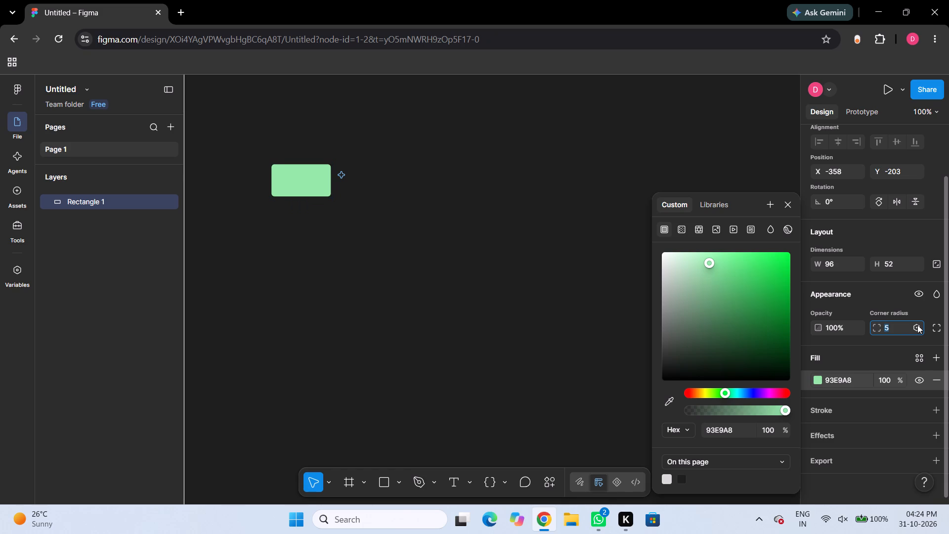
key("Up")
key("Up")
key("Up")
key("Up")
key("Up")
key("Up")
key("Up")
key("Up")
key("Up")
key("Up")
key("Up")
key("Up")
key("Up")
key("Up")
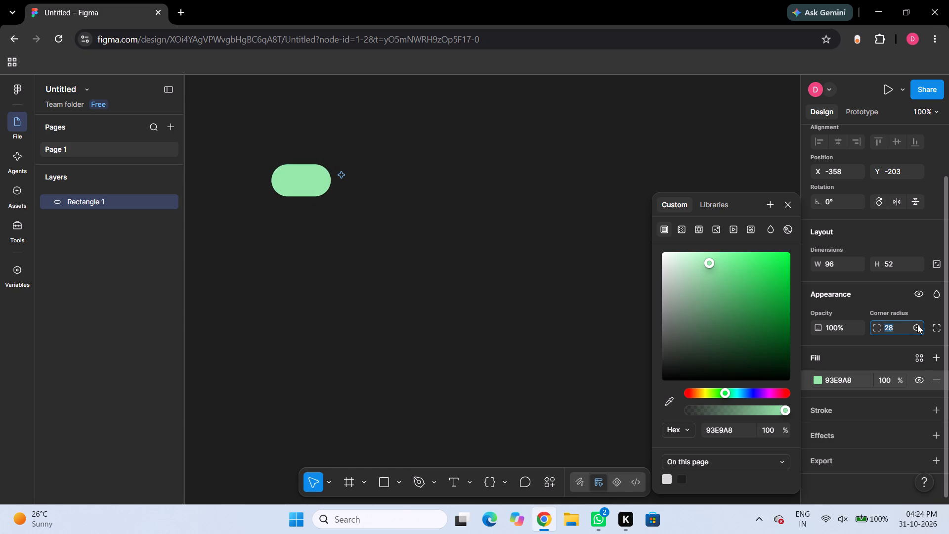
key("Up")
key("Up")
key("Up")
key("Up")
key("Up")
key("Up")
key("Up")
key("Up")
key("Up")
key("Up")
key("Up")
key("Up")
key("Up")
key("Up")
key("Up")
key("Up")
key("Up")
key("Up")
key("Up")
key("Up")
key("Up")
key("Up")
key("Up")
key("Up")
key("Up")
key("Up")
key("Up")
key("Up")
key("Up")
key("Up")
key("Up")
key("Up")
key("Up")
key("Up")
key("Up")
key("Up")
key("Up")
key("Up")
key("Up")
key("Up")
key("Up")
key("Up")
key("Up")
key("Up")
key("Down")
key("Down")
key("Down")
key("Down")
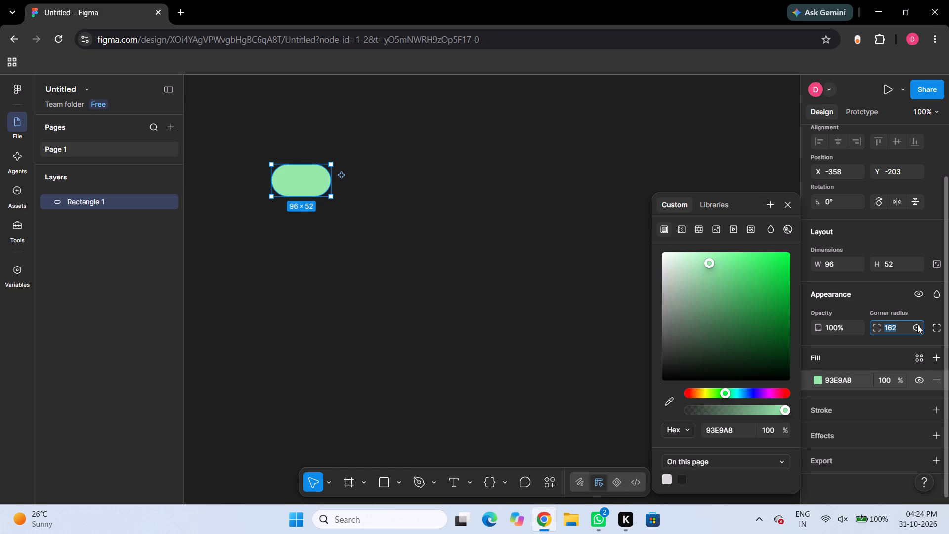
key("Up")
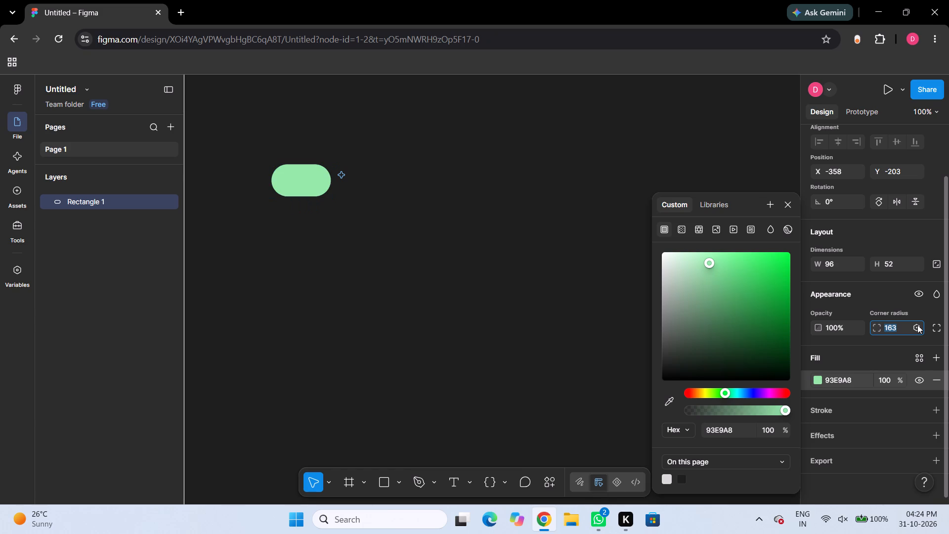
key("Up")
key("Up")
Set the rectangle's corner radius to 36.
key("Down")
key("Down")
key("Down")
key("Down")
key("Down")
key("Down")
key("Down")
key("Down")
key("Down")
key("Down")
key("Down")
key("Down")
key("Down")
key("Down")
key("Down")
key("Down")
key("Down")
key("Down")
key("Down")
key("Down")
key("Up")
key("Up")
key("Up")
key("Up")
key("Up")
key("Up")
key("Up")
key("Up")
key("Up")
key("Up")
key("Up")
key("Up")
key("Up")
key("Up")
key("Up")
key("Up")
key("Up")
key("Up")
key("Up")
key("Up")
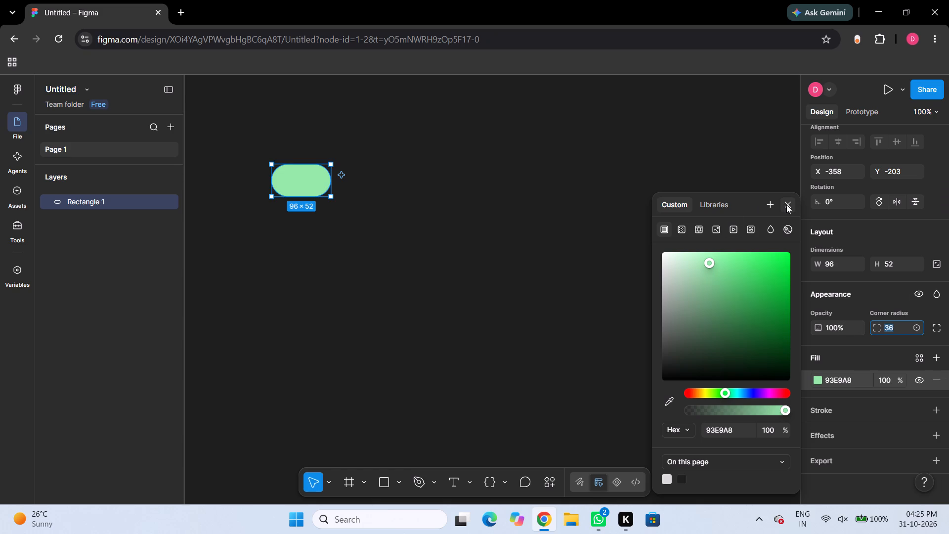
Change the rounded rectangle's fill to a stronger green, 60DF80.
left_click_drag(731, 254, 724, 272)
left_click_drag(724, 272, 722, 273)
left_click_drag(722, 273, 735, 268)
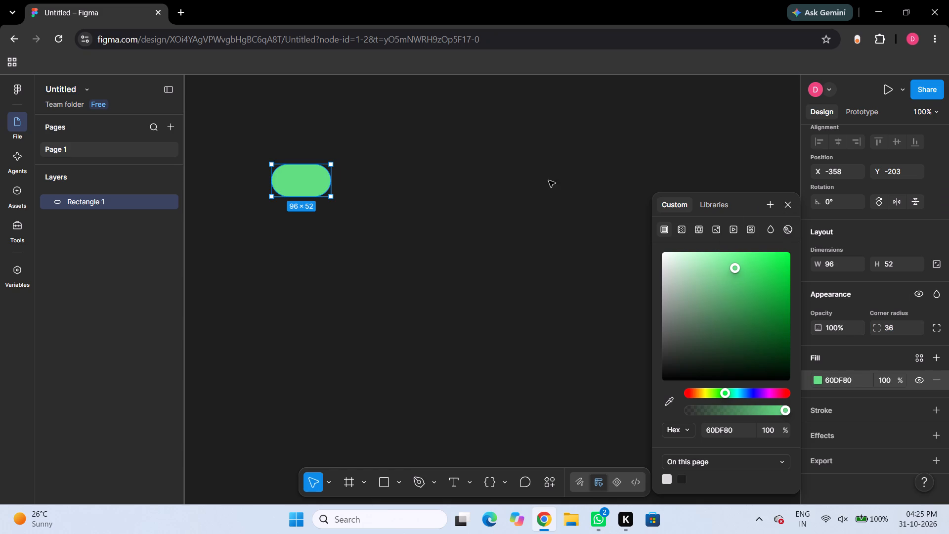
left_click(303, 188)
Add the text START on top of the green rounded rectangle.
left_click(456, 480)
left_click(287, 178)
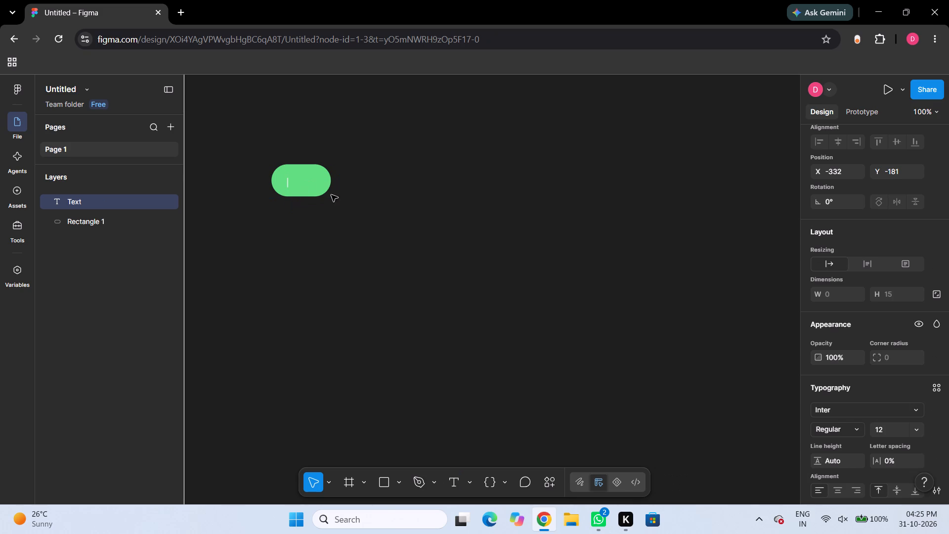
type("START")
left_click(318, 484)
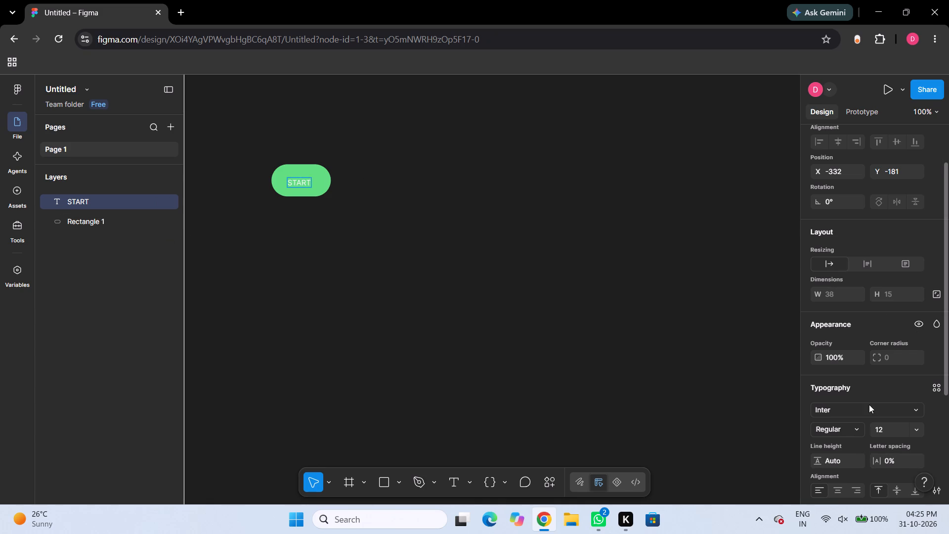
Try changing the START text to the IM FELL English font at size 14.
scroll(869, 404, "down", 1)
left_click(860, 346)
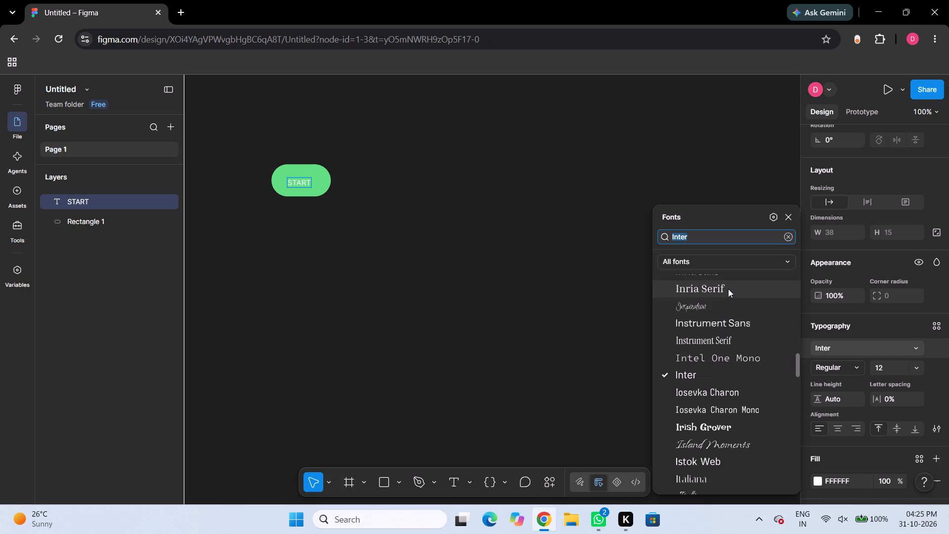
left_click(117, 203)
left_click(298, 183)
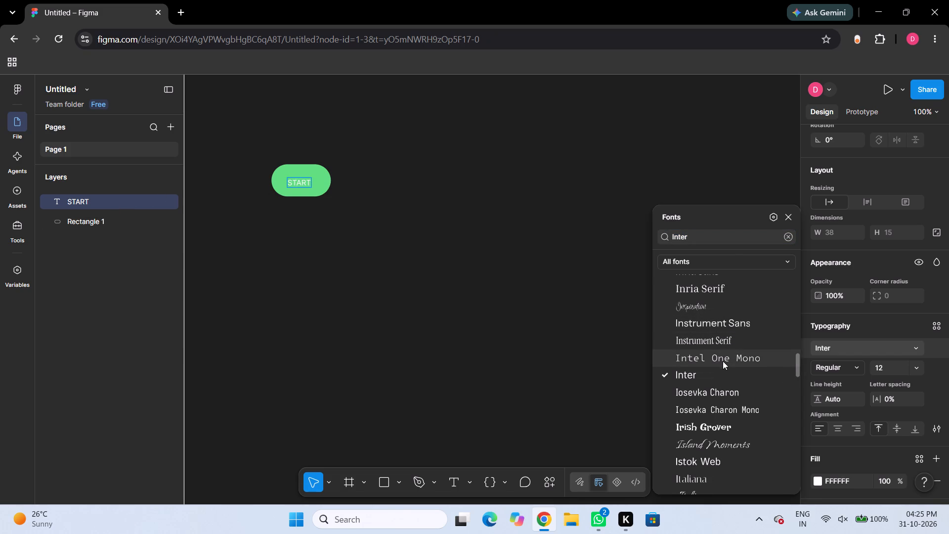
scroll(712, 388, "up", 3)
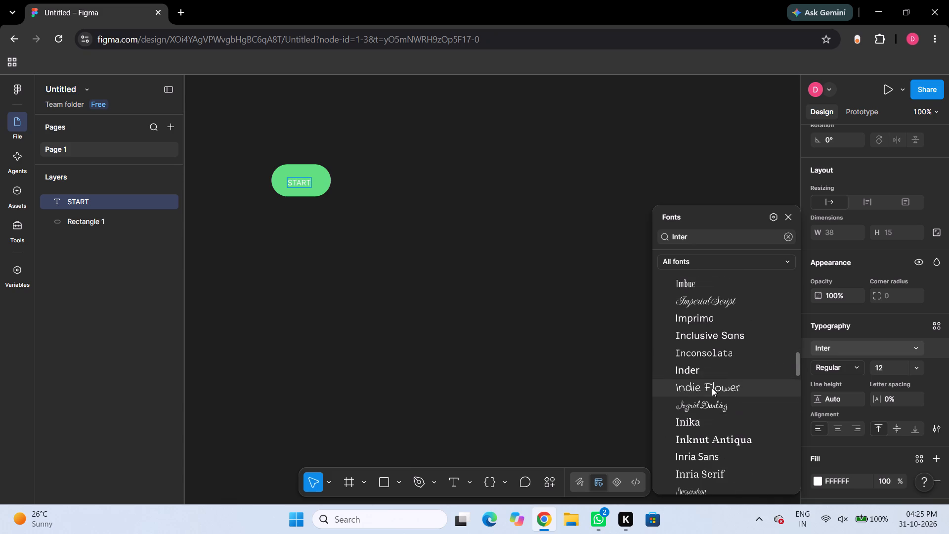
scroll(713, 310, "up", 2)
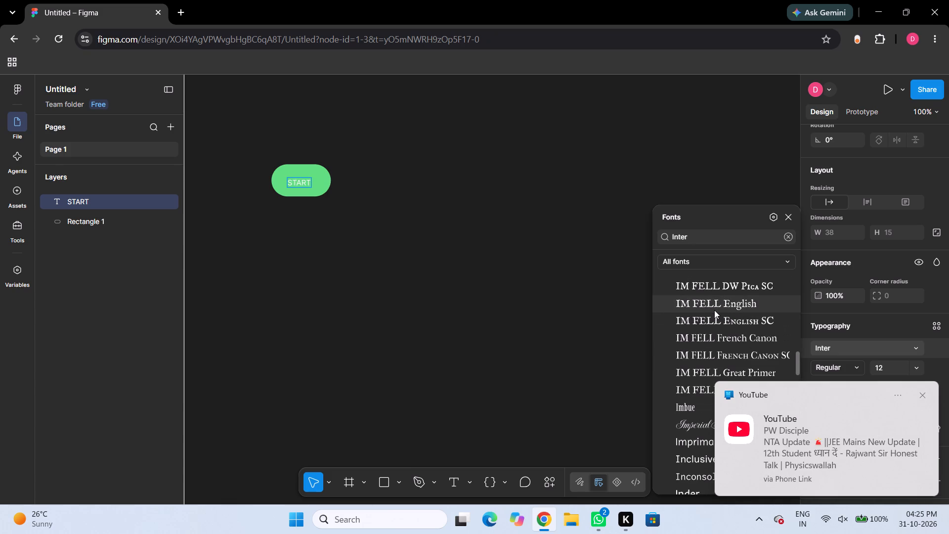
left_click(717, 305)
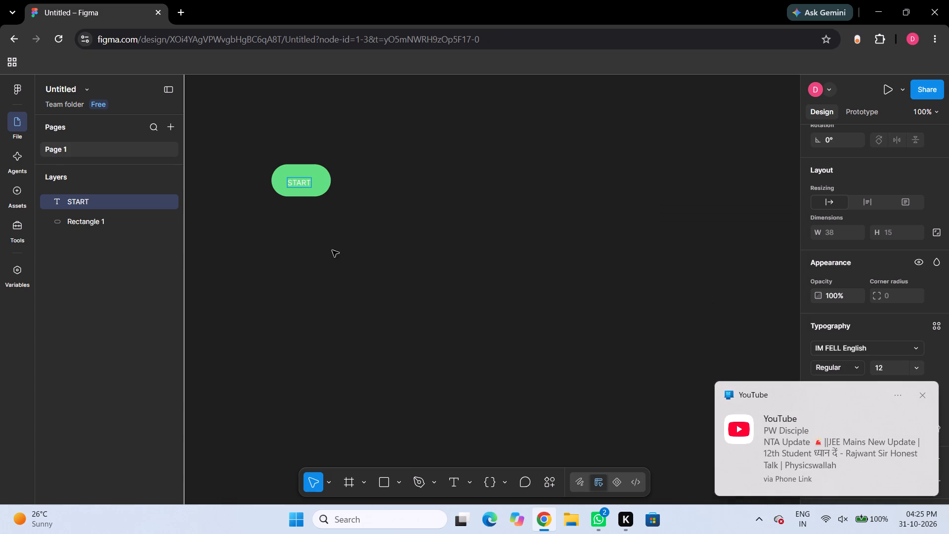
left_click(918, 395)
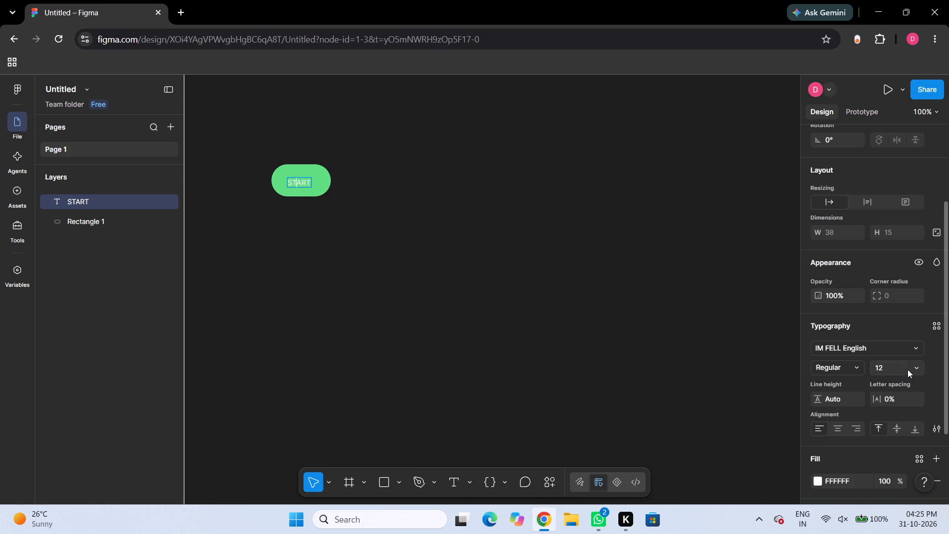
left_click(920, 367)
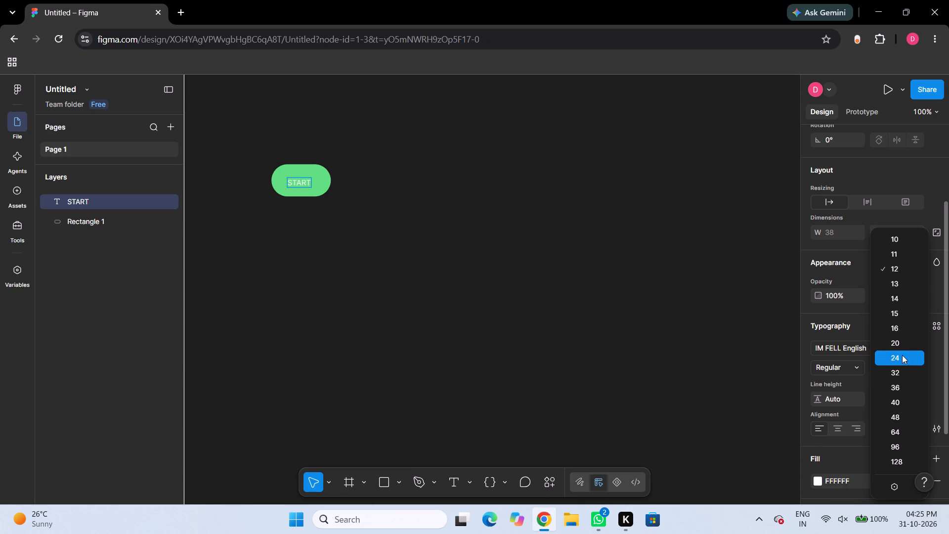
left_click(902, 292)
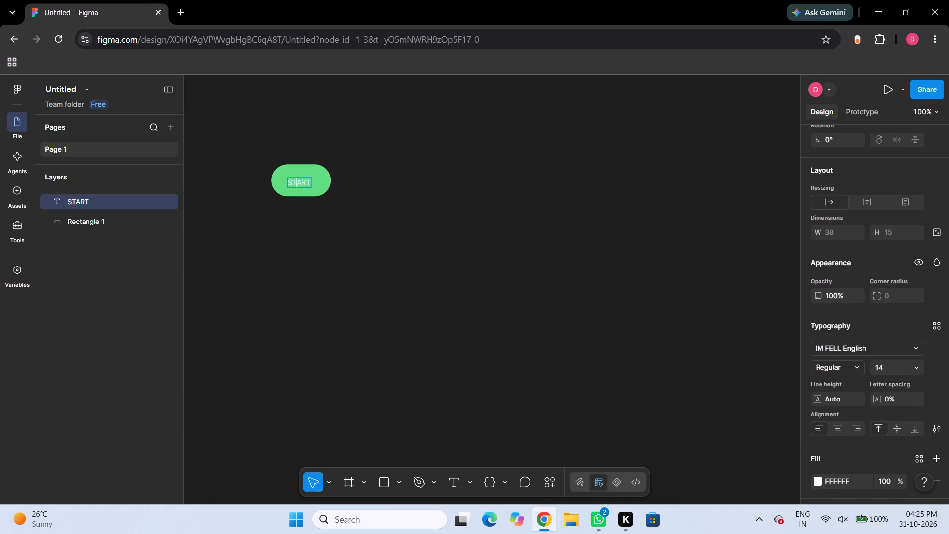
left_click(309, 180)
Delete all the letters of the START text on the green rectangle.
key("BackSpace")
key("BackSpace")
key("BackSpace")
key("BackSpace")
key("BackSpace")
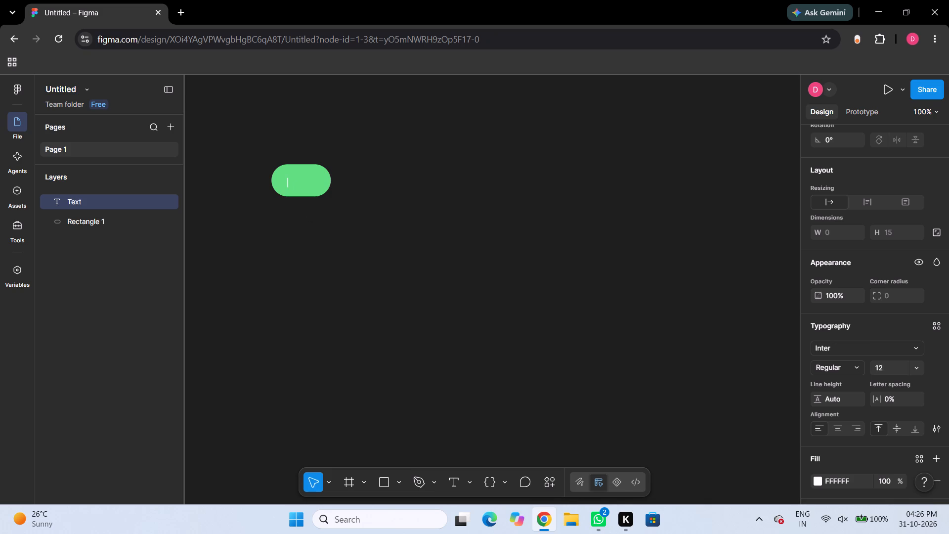
Set the font for the text on the green rectangle to IM FELL DW Pica SC.
scroll(309, 217, "up", 1)
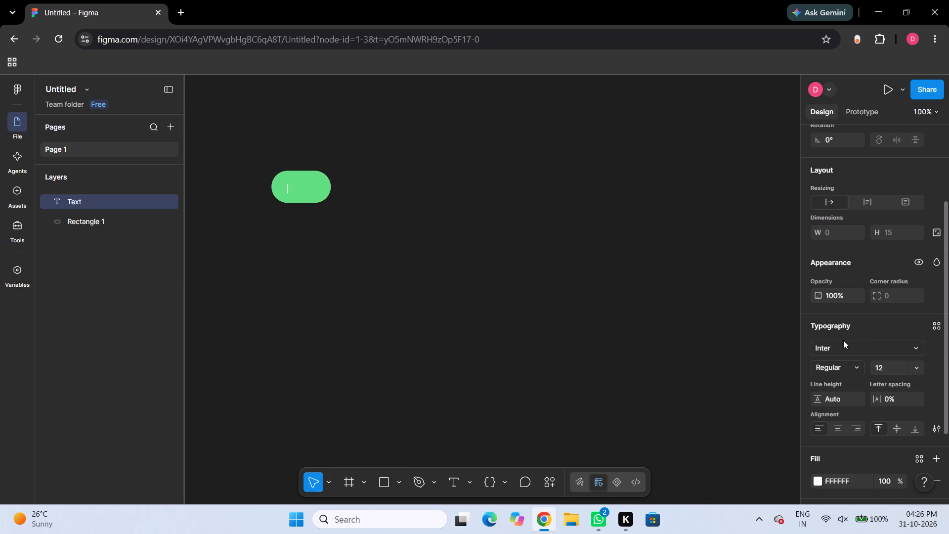
left_click(847, 343)
scroll(754, 332, "up", 4)
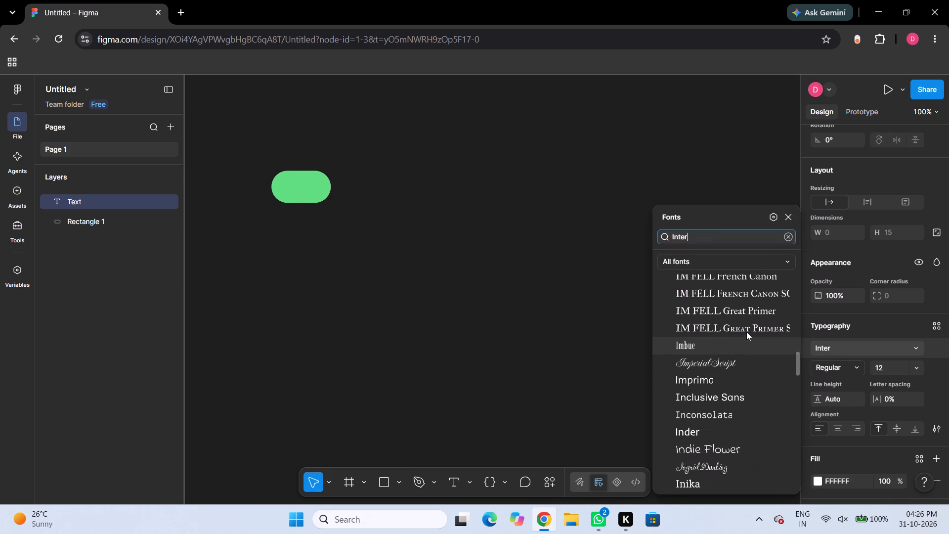
scroll(736, 310, "up", 1)
left_click(741, 288)
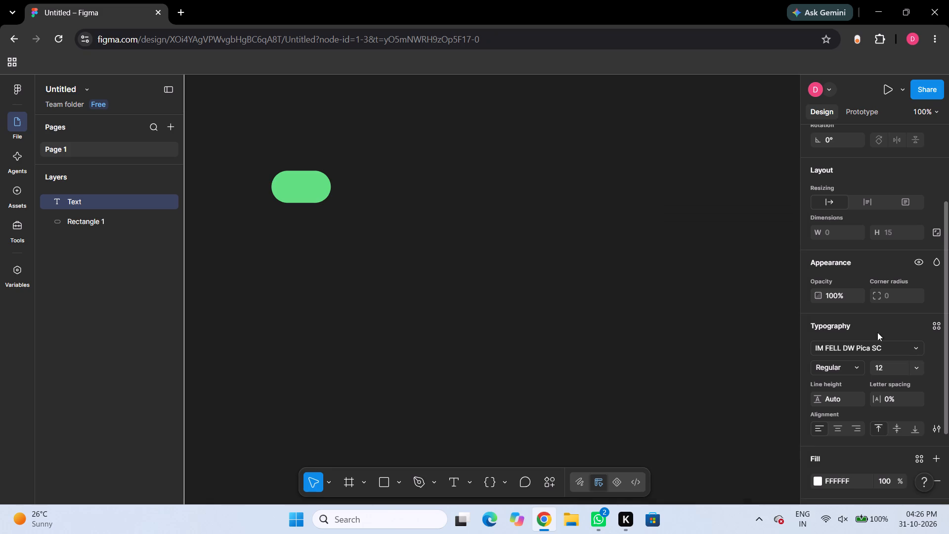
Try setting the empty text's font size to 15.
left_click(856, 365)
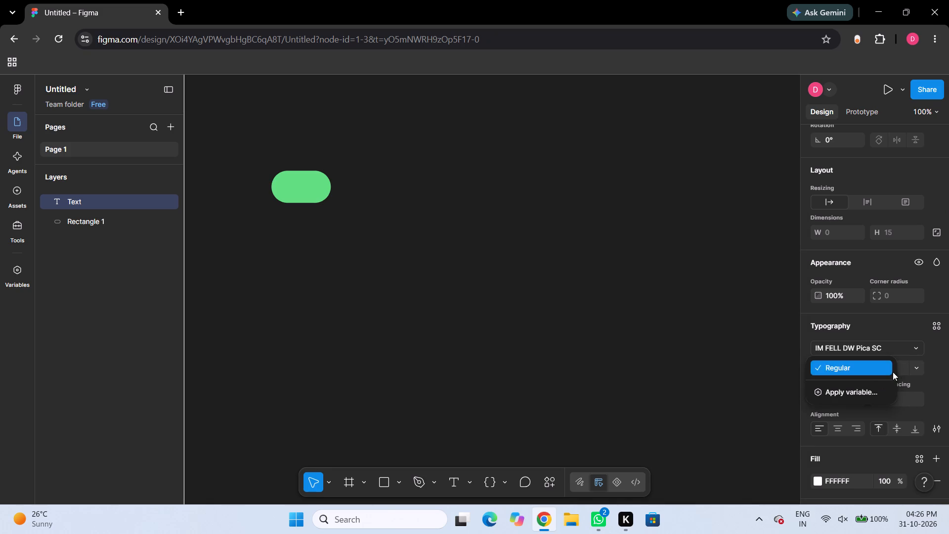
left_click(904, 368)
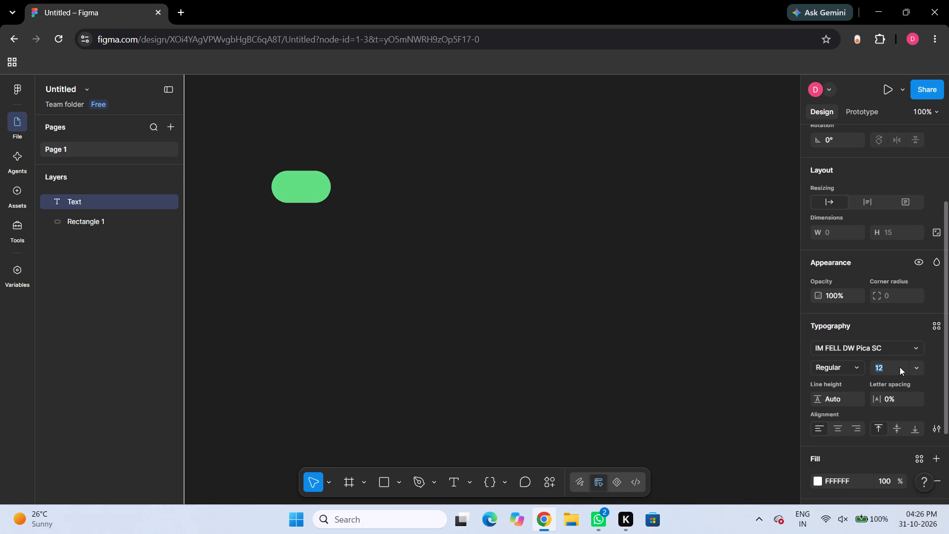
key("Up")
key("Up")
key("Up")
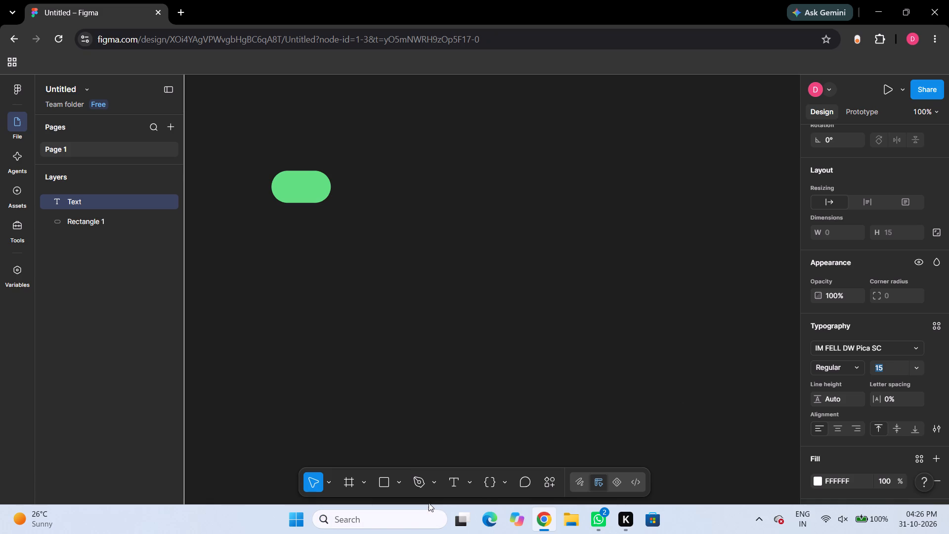
Place a new text object reading START on the green rounded rectangle.
left_click(461, 481)
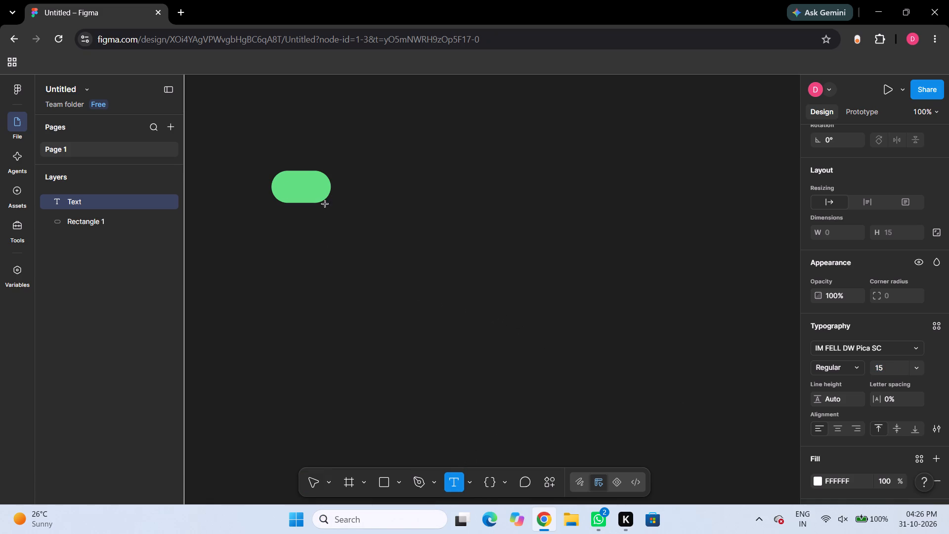
left_click(290, 187)
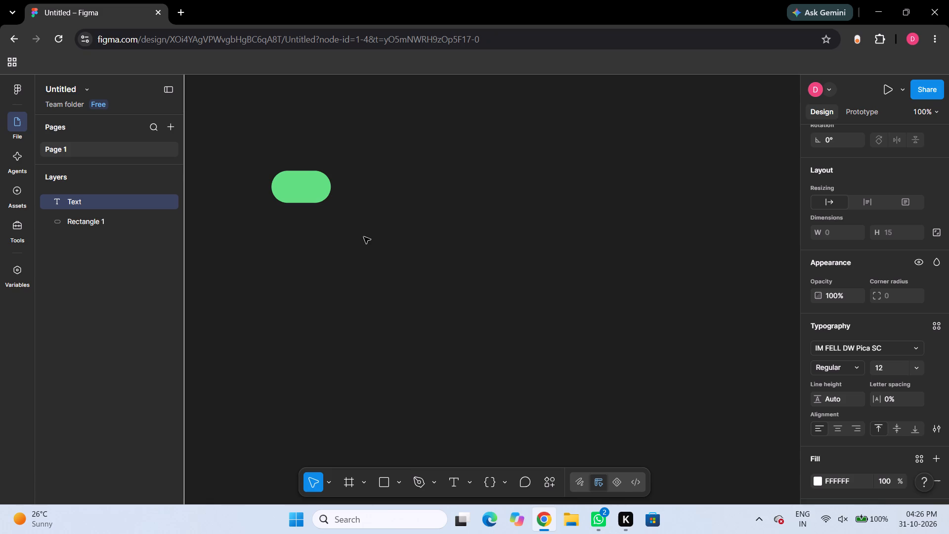
key("a")
key("BackSpace")
type("START")
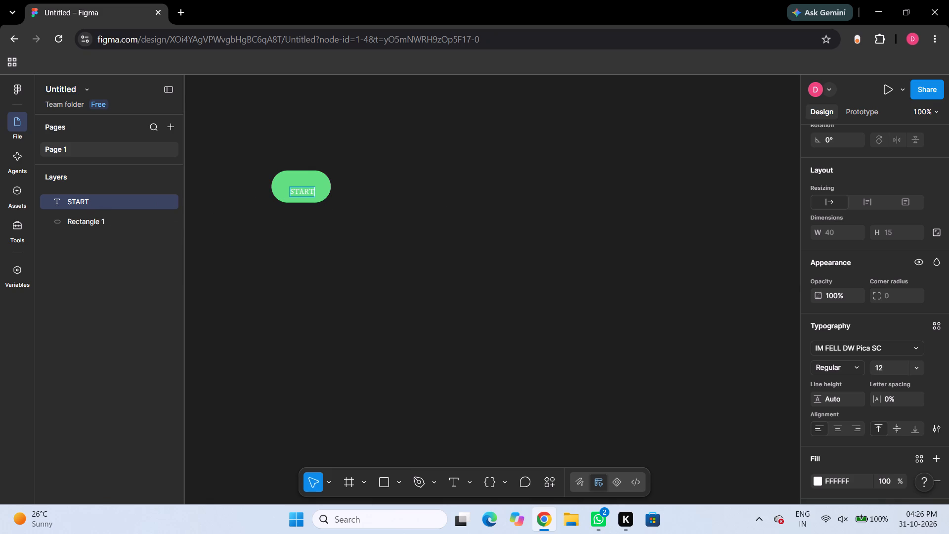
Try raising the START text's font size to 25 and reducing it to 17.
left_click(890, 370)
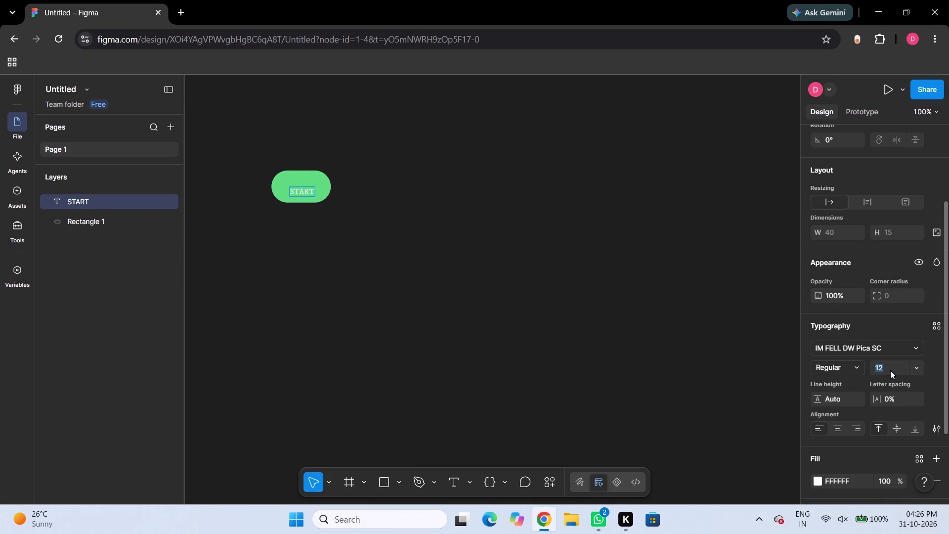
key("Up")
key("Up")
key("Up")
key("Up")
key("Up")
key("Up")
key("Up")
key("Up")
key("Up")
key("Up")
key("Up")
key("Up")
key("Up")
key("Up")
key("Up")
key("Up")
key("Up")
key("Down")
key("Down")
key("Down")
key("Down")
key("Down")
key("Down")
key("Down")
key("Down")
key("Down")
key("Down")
Select the START text as an object and set its font size to 22.
left_click_drag(313, 199, 690, 302)
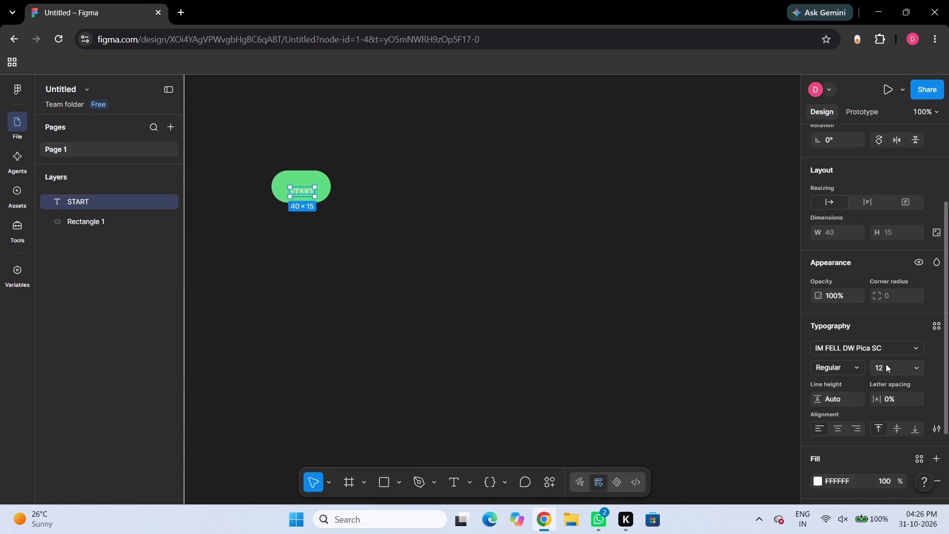
left_click(886, 364)
key("Up")
key("Up")
key("Up")
key("Up")
key("Up")
key("Up")
key("Up")
key("Up")
key("Up")
key("Up")
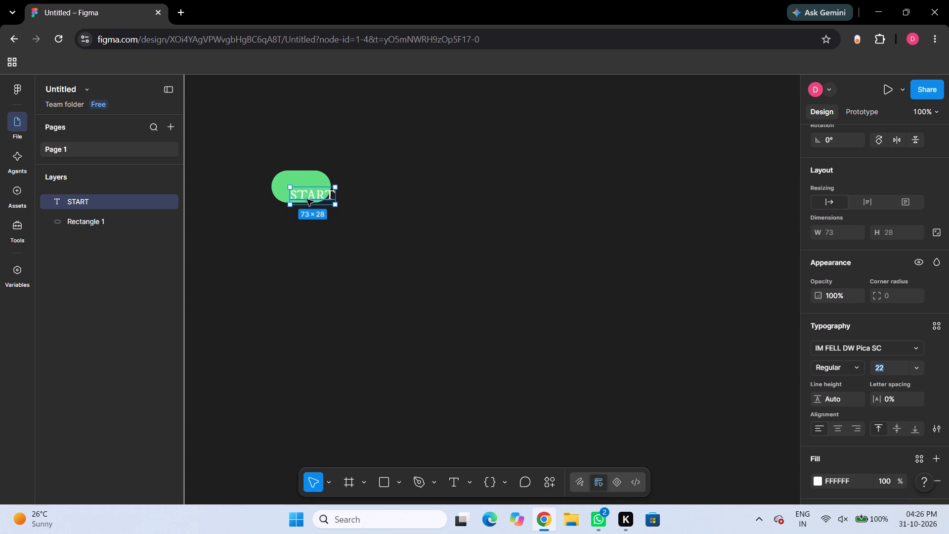
Move the START text so it sits centred within the green rounded rectangle.
left_click_drag(313, 196, 302, 185)
left_click(362, 209)
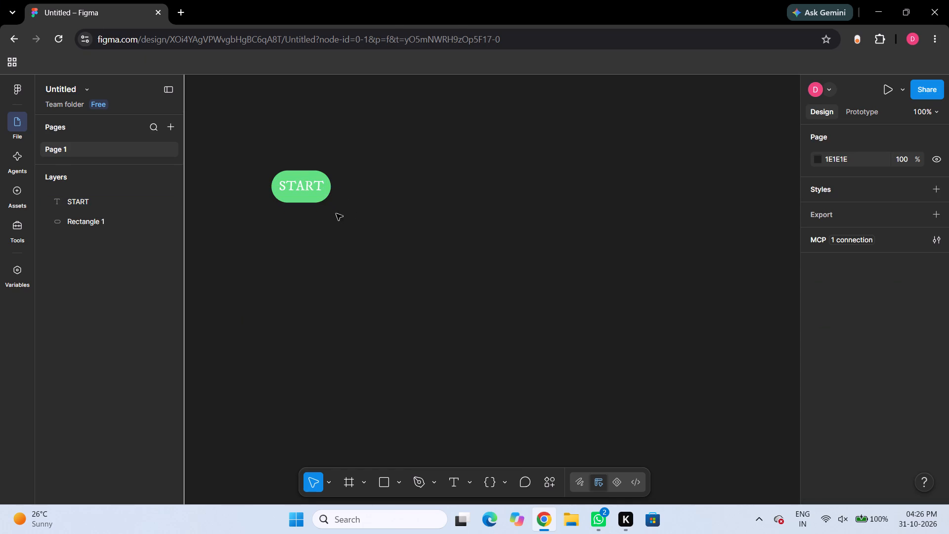
Change the START text's fill colour from white to a very dark red.
right_click(96, 197)
left_click(313, 182)
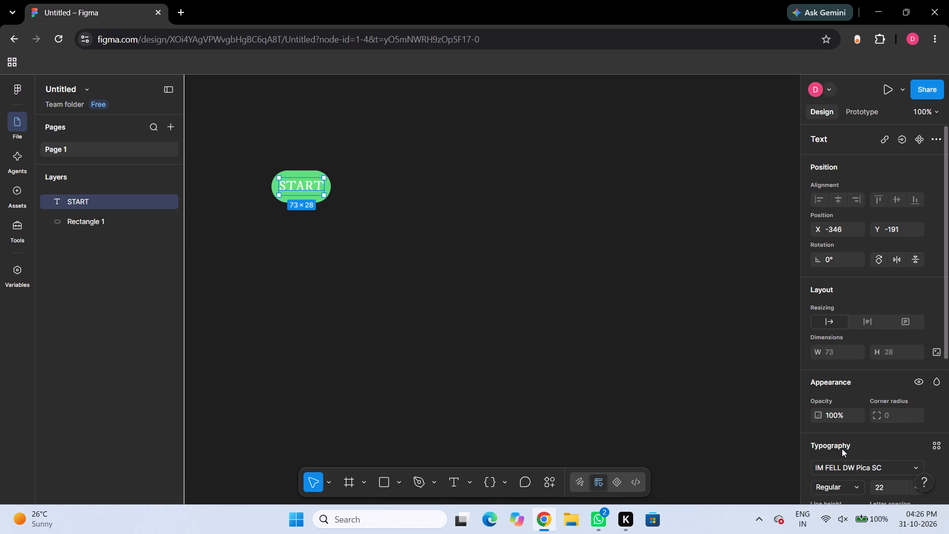
scroll(842, 449, "down", 2)
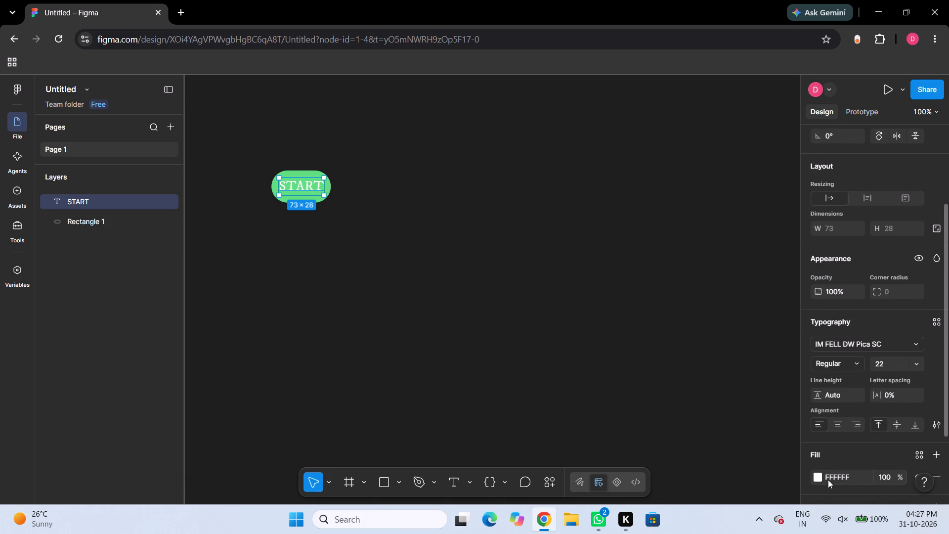
left_click(828, 477)
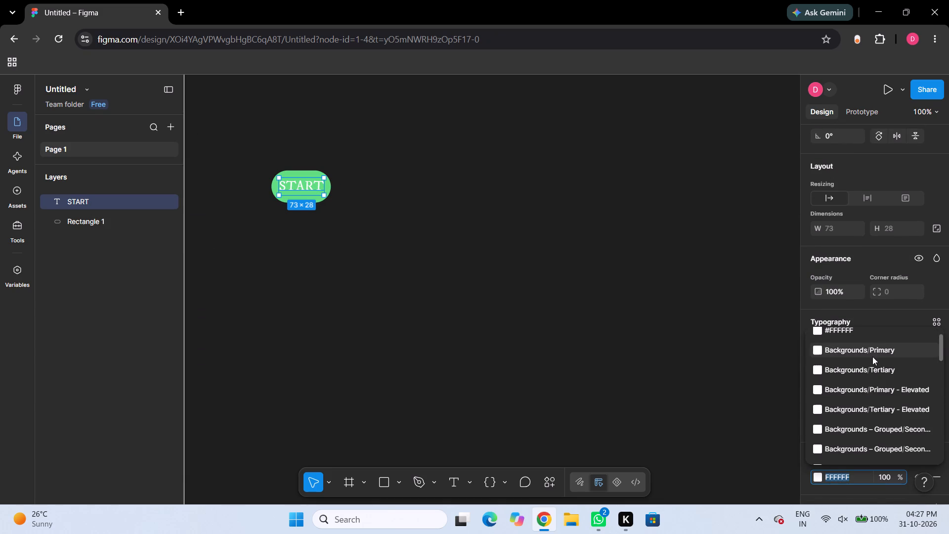
scroll(863, 395, "up", 4)
scroll(872, 389, "down", 4)
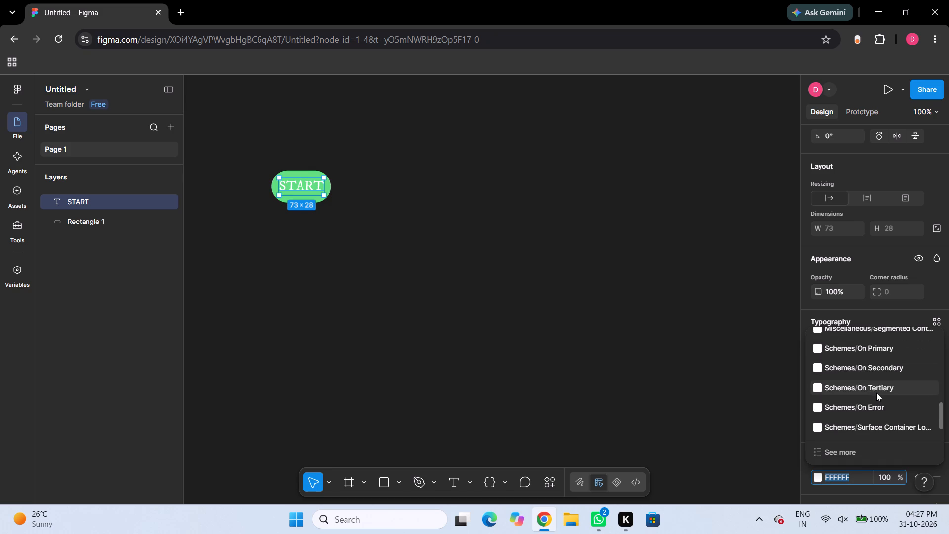
scroll(876, 393, "down", 2)
left_click(817, 477)
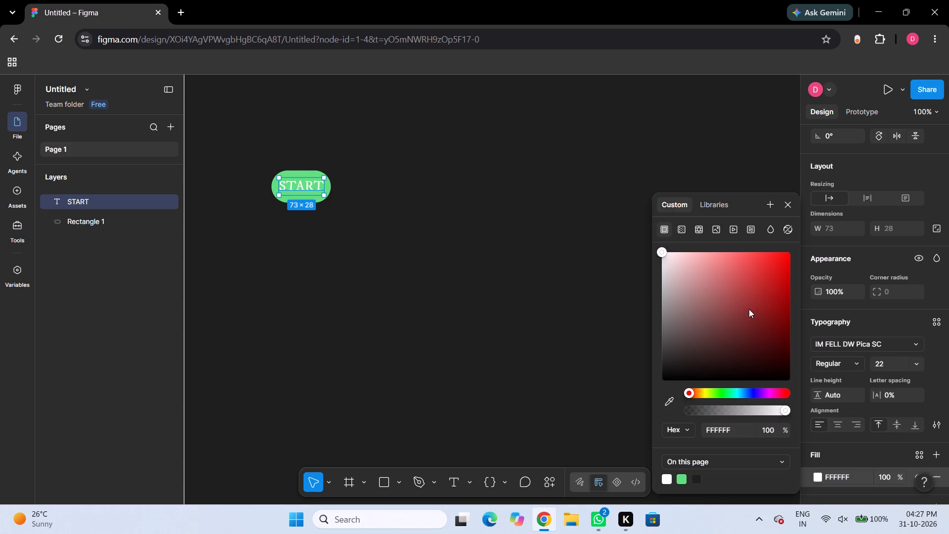
left_click(755, 295)
left_click_drag(758, 294, 765, 300)
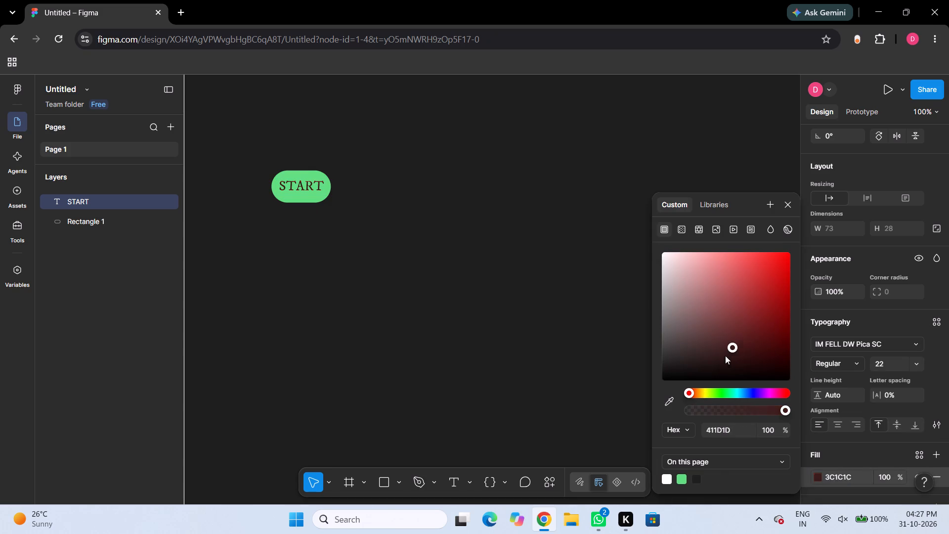
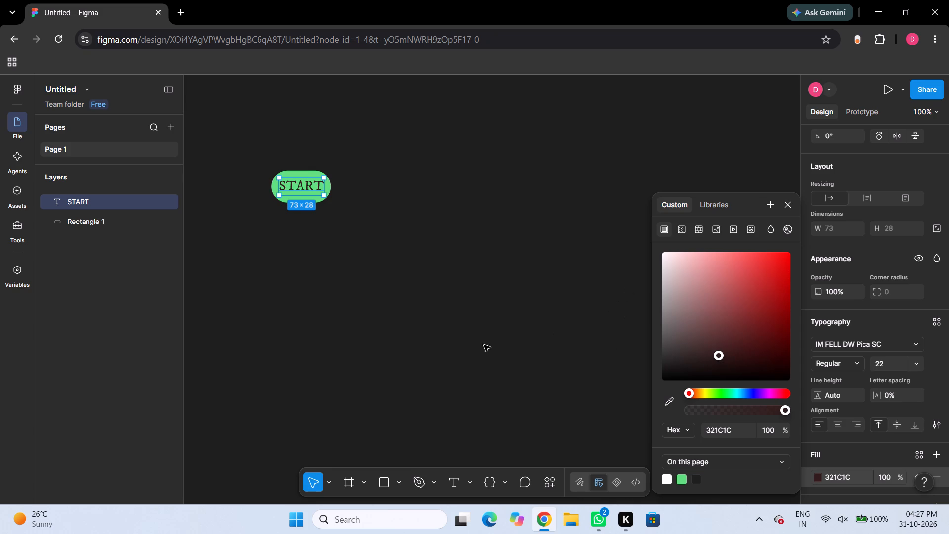
Increase the START text's letter spacing to 7%.
scroll(916, 416, "down", 3)
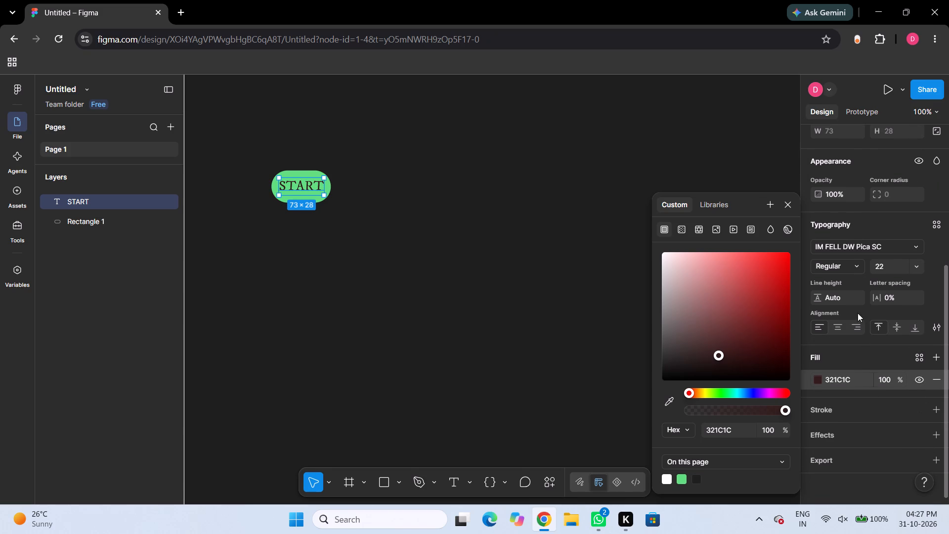
left_click(895, 291)
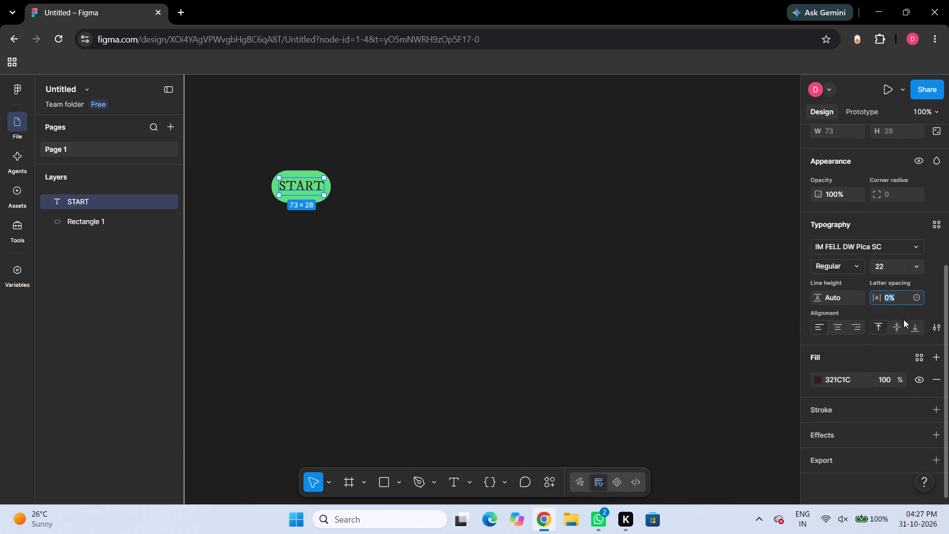
key("Up")
key("Up")
key("Up")
key("Up")
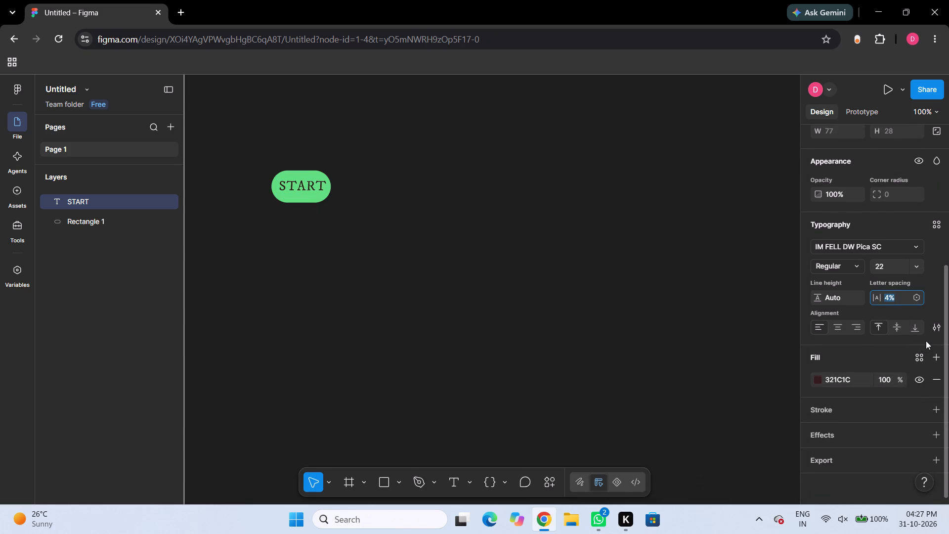
key("Up")
key("Up")
key("Up")
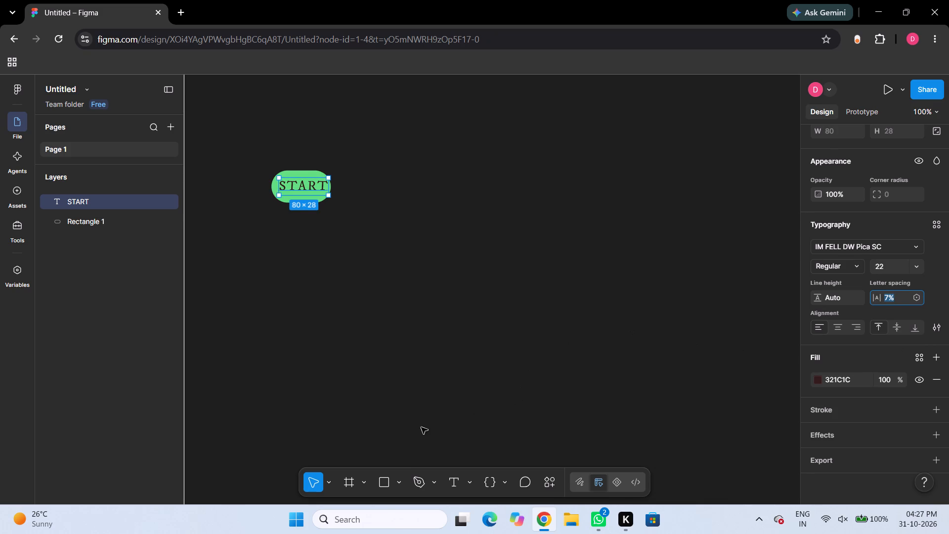
Re-centre the widened START text within the green rounded rectangle and deselect it.
left_click(124, 203)
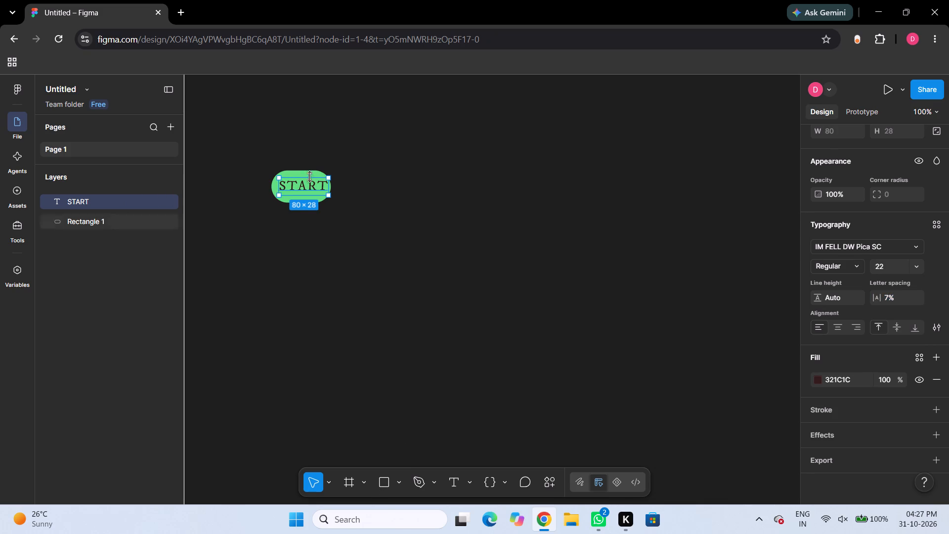
left_click(309, 182)
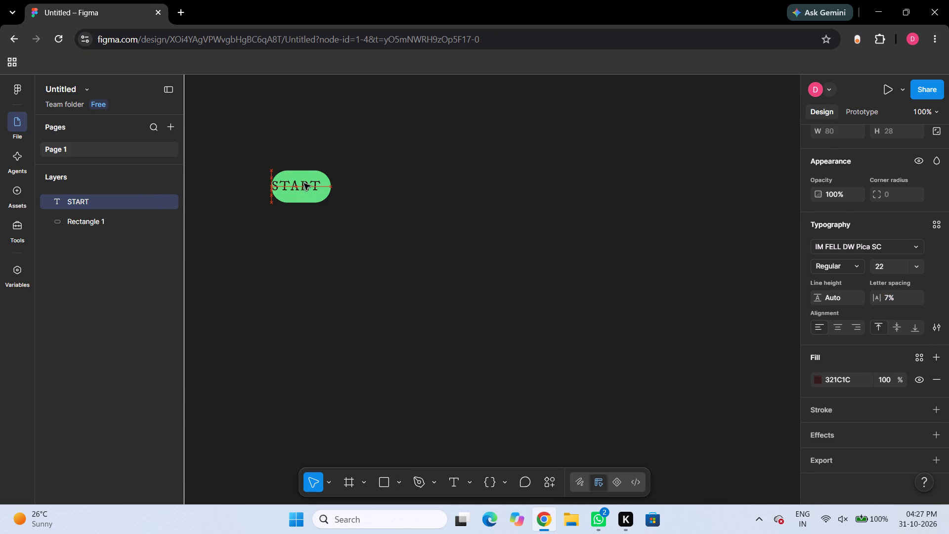
left_click(371, 227)
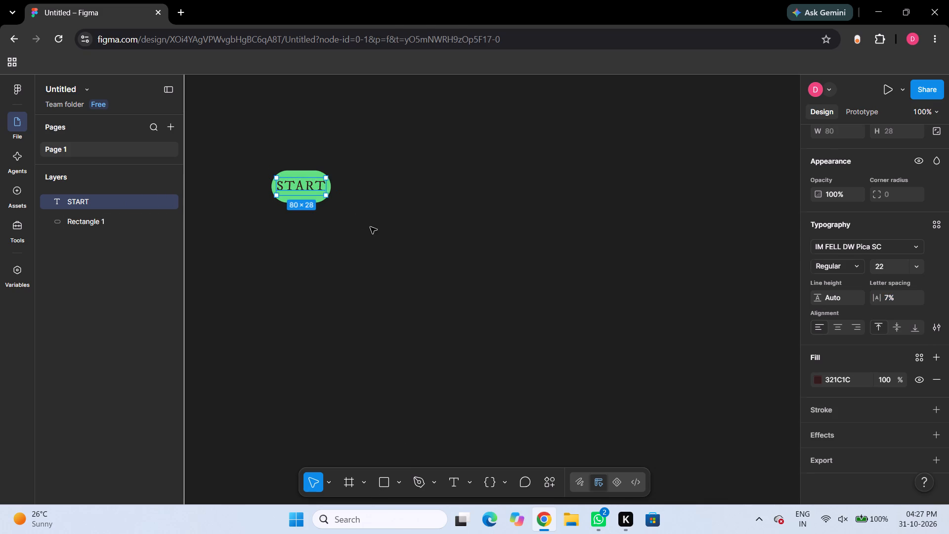
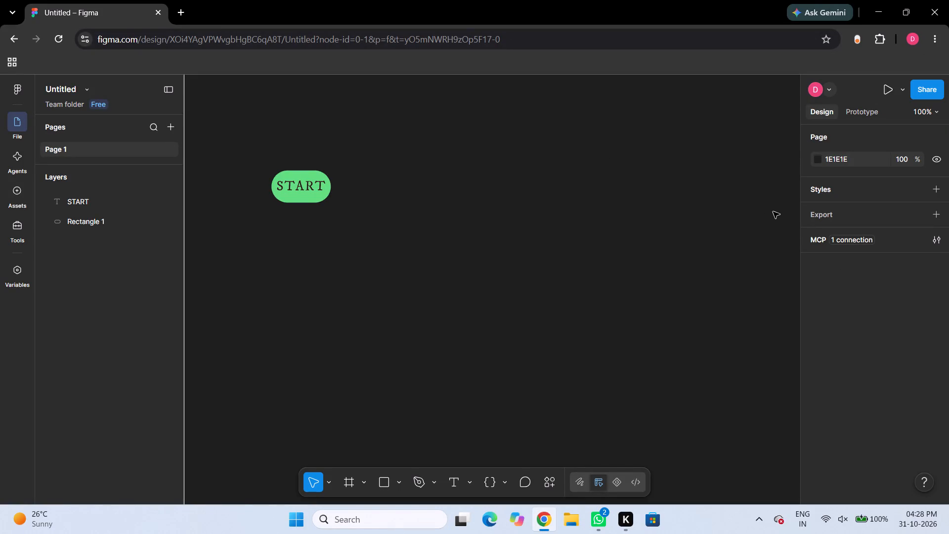
Choose the Line tool for drawing a line from the bottom edge of the green START shape.
left_click(400, 487)
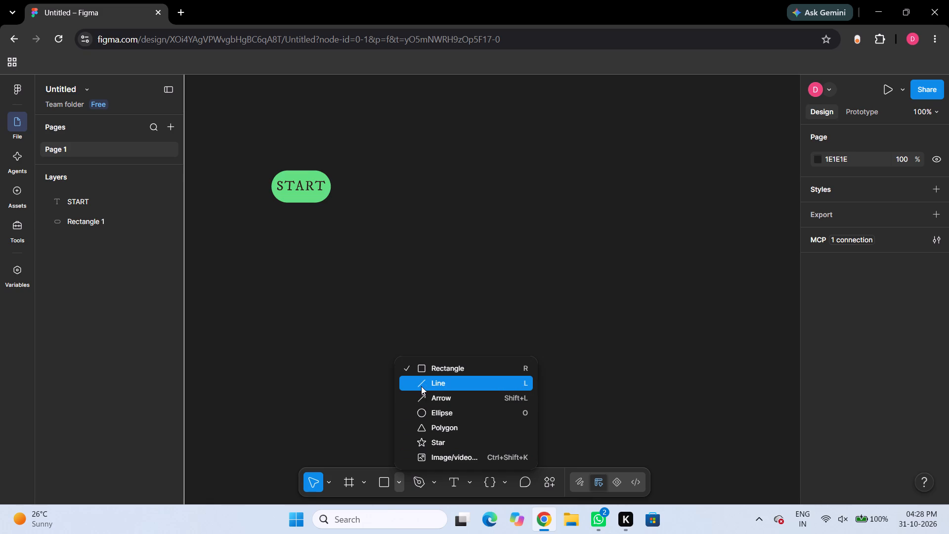
left_click(422, 386)
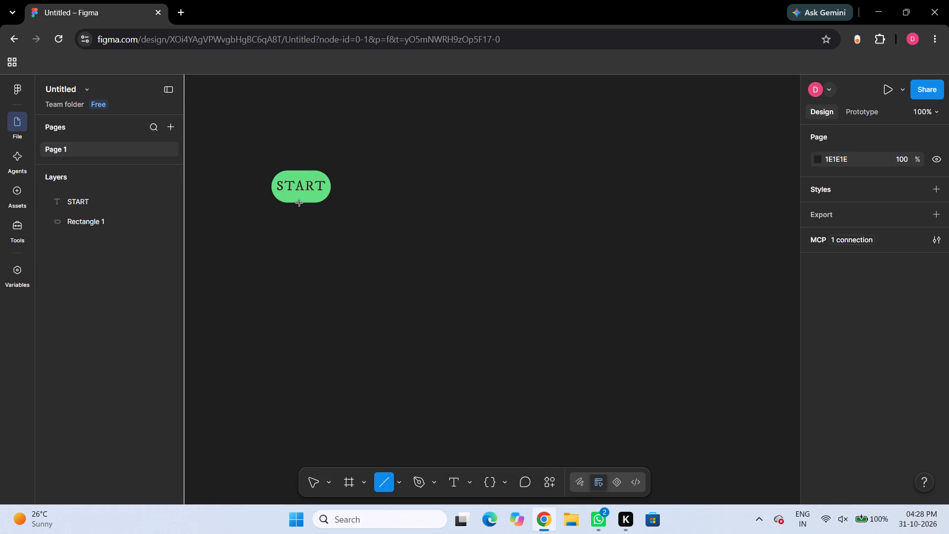
Draw a vertical line about 123 long straight down from the bottom centre of the green START node.
left_click_drag(299, 203, 293, 260)
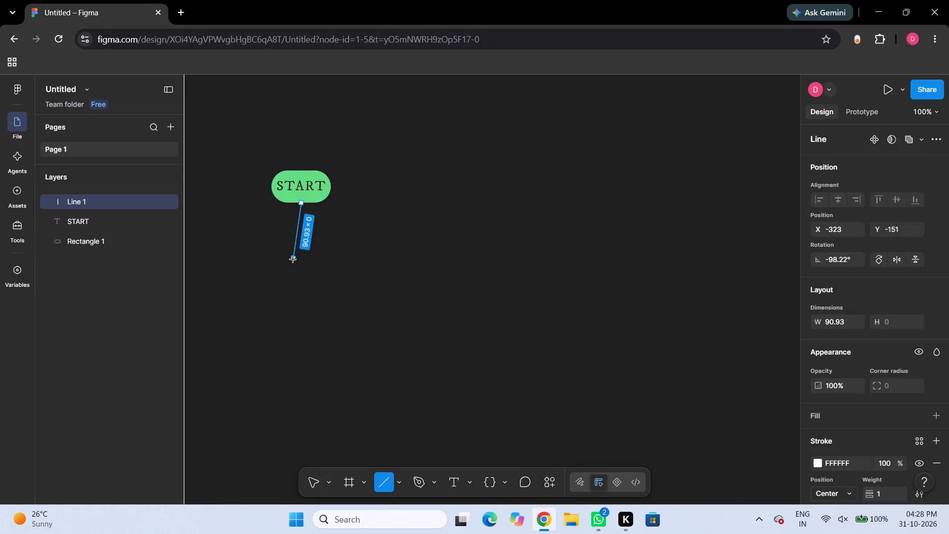
left_click_drag(293, 260, 301, 279)
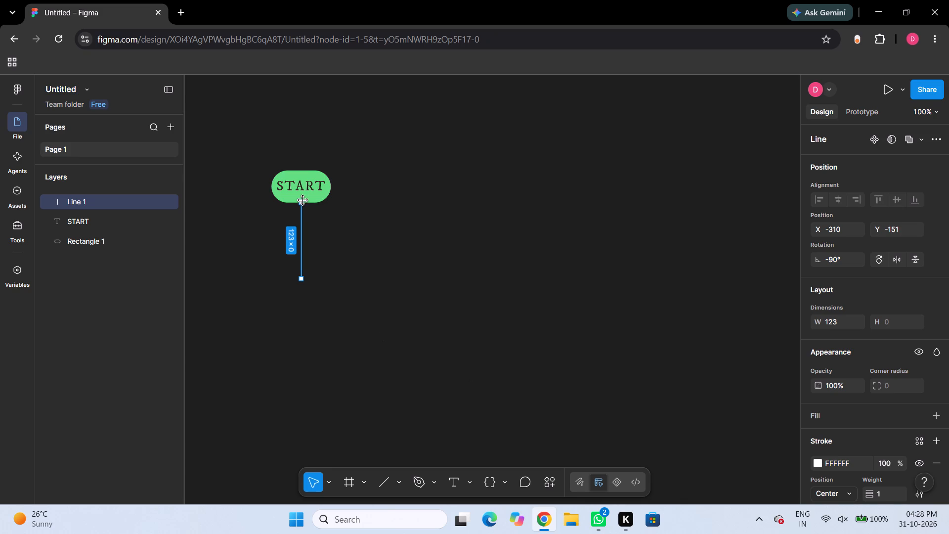
left_click(332, 302)
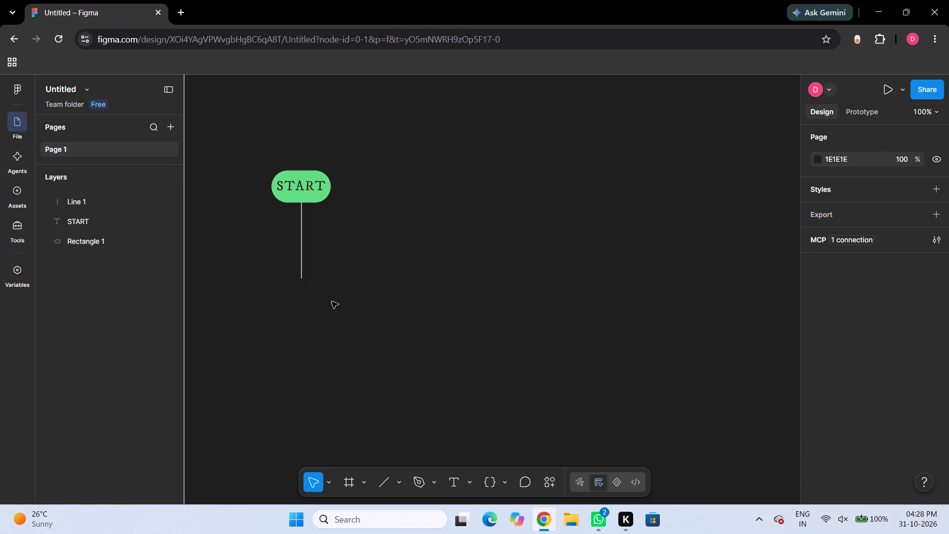
Change the vertical line's stroke colour to dark red A61B1B.
left_click(301, 257)
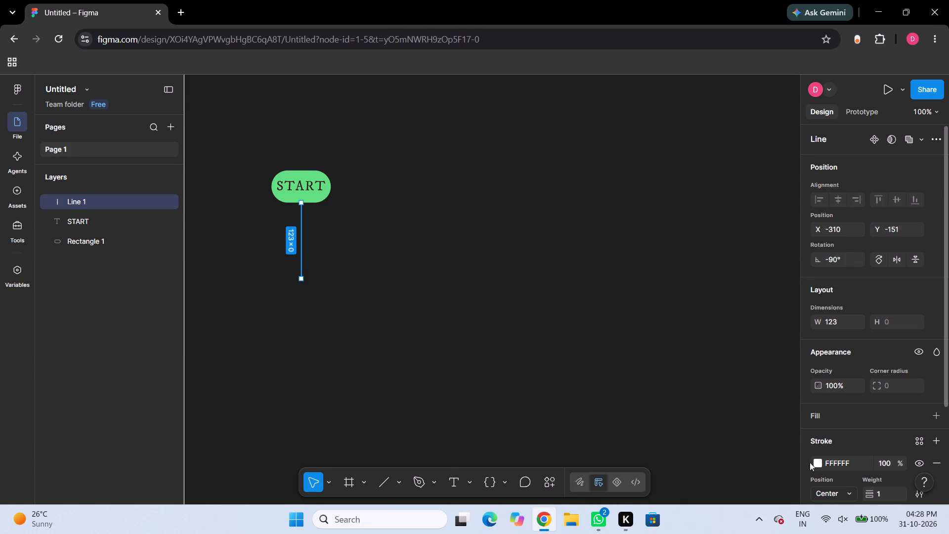
left_click(815, 463)
left_click(769, 297)
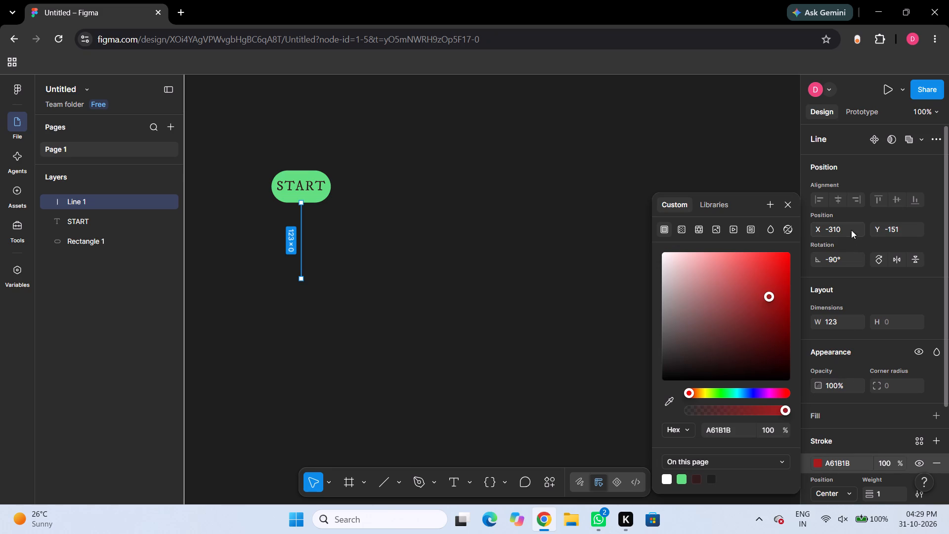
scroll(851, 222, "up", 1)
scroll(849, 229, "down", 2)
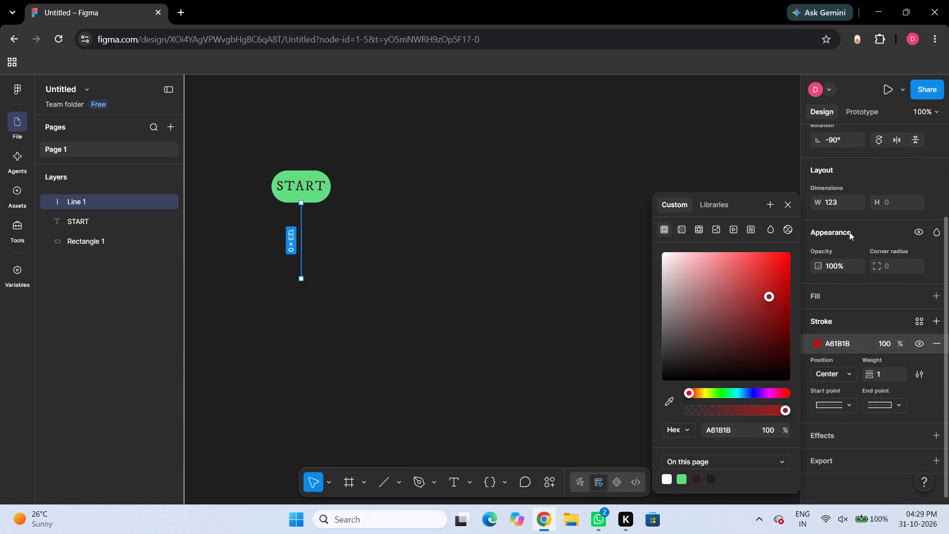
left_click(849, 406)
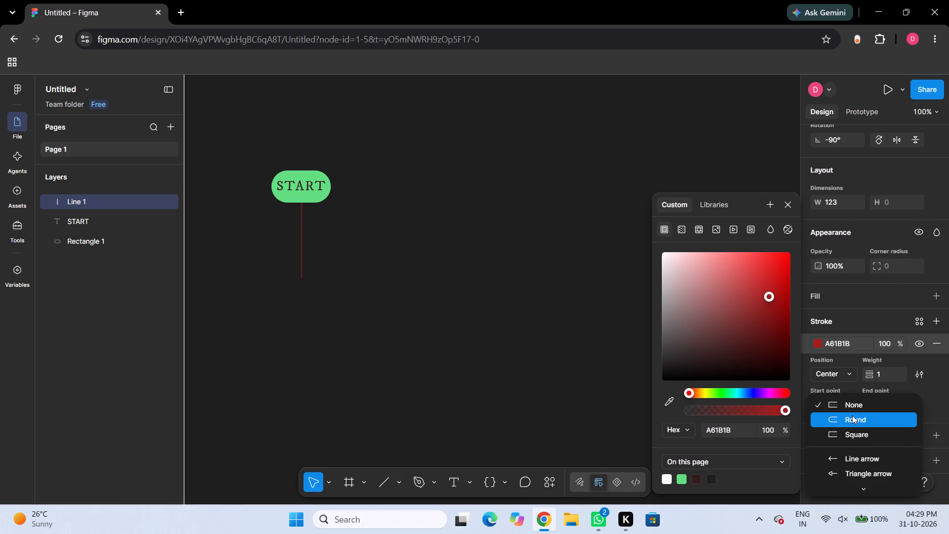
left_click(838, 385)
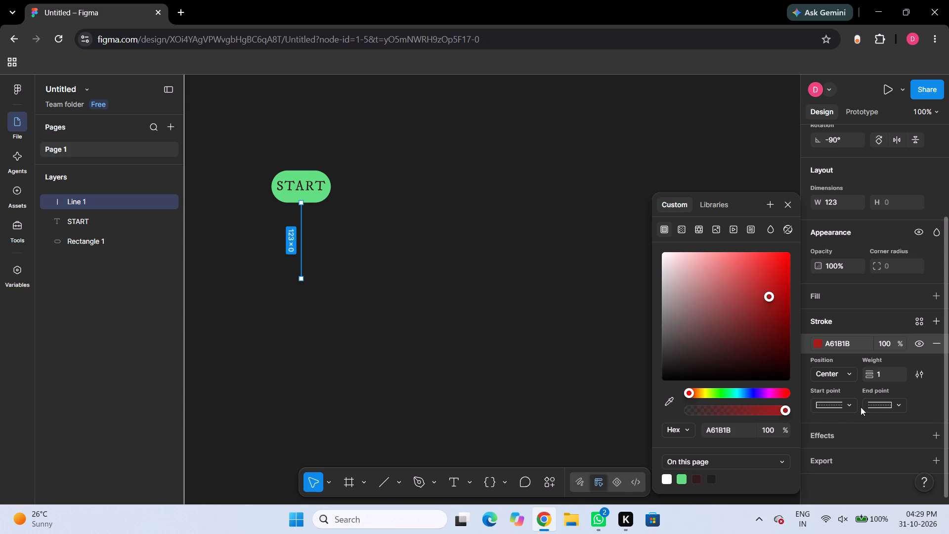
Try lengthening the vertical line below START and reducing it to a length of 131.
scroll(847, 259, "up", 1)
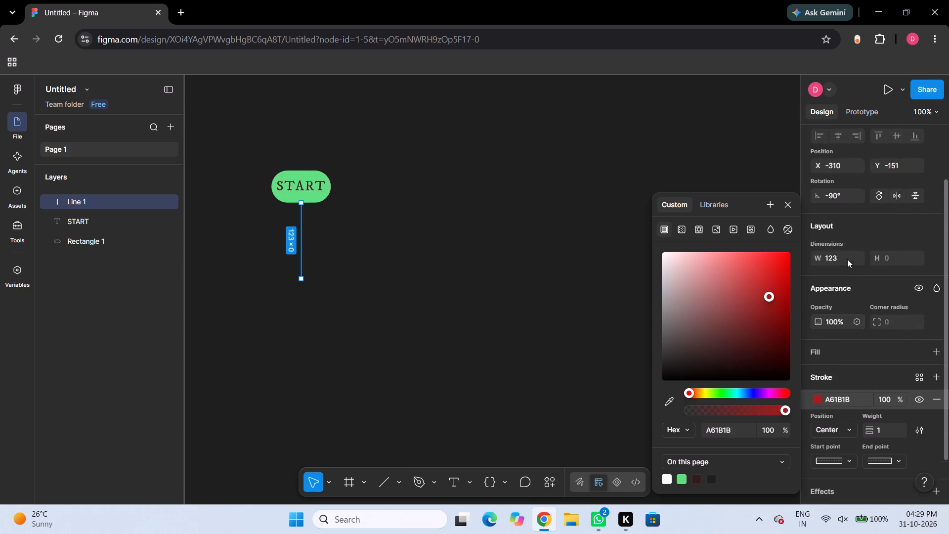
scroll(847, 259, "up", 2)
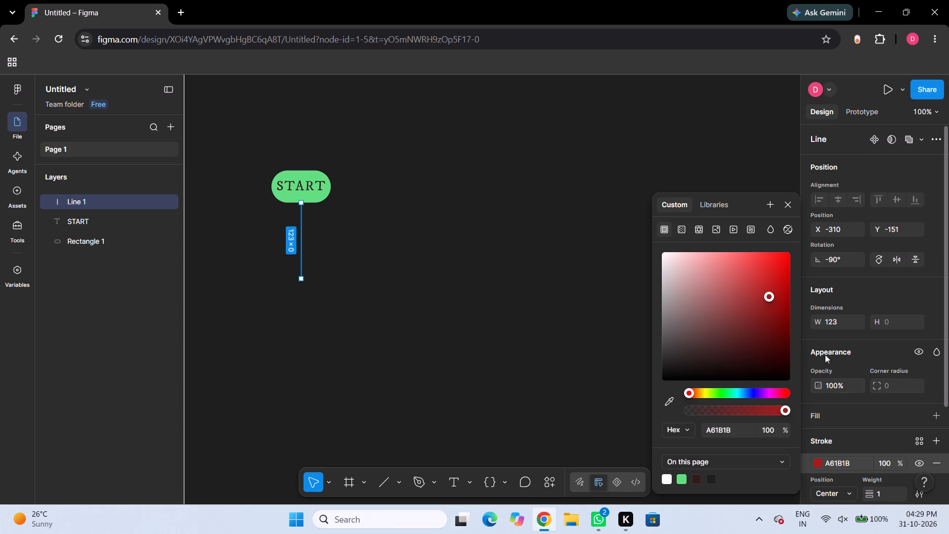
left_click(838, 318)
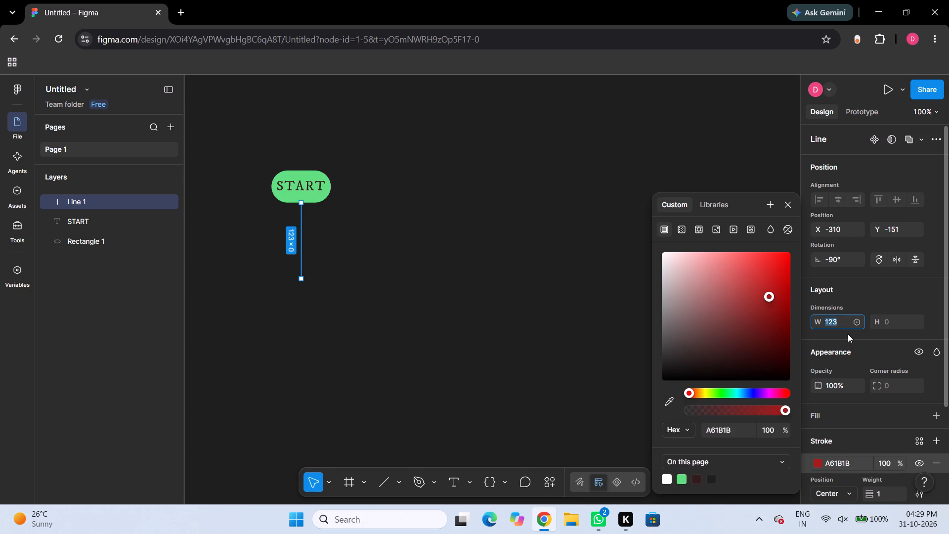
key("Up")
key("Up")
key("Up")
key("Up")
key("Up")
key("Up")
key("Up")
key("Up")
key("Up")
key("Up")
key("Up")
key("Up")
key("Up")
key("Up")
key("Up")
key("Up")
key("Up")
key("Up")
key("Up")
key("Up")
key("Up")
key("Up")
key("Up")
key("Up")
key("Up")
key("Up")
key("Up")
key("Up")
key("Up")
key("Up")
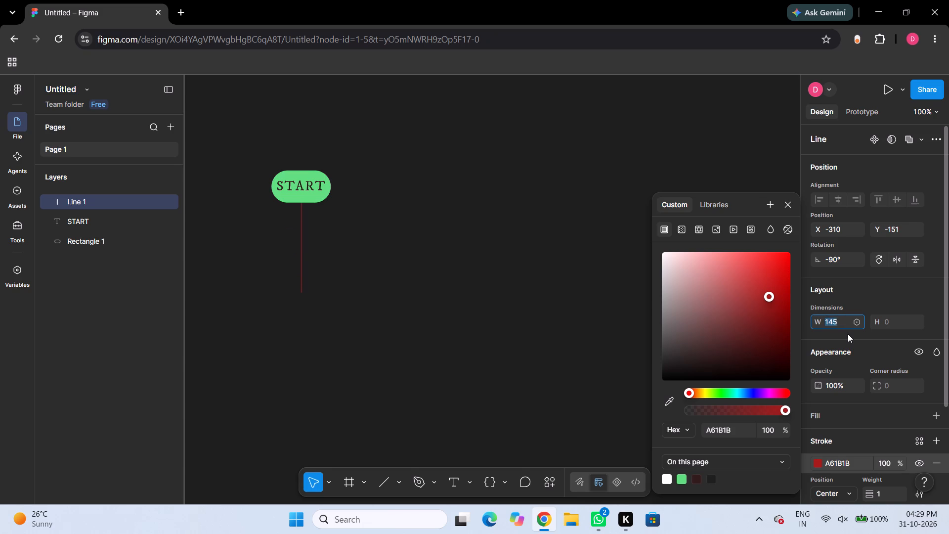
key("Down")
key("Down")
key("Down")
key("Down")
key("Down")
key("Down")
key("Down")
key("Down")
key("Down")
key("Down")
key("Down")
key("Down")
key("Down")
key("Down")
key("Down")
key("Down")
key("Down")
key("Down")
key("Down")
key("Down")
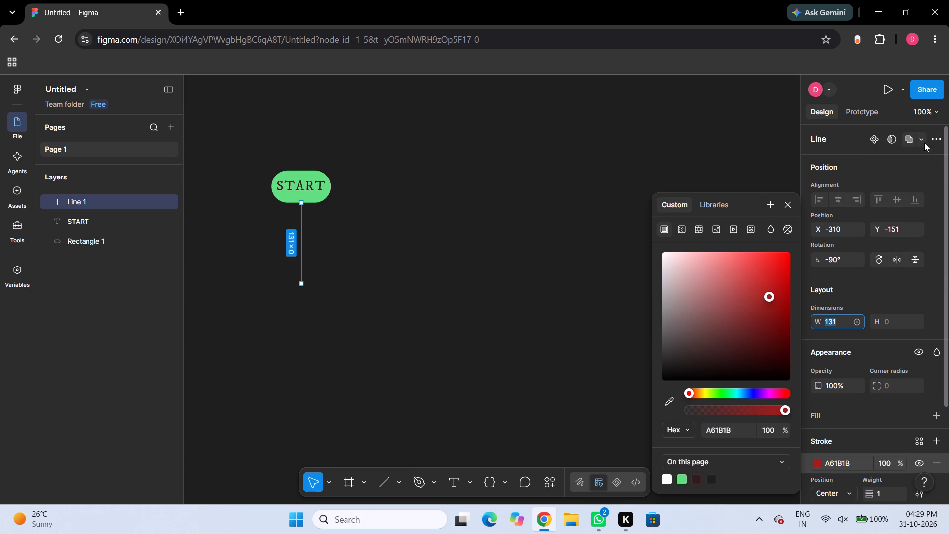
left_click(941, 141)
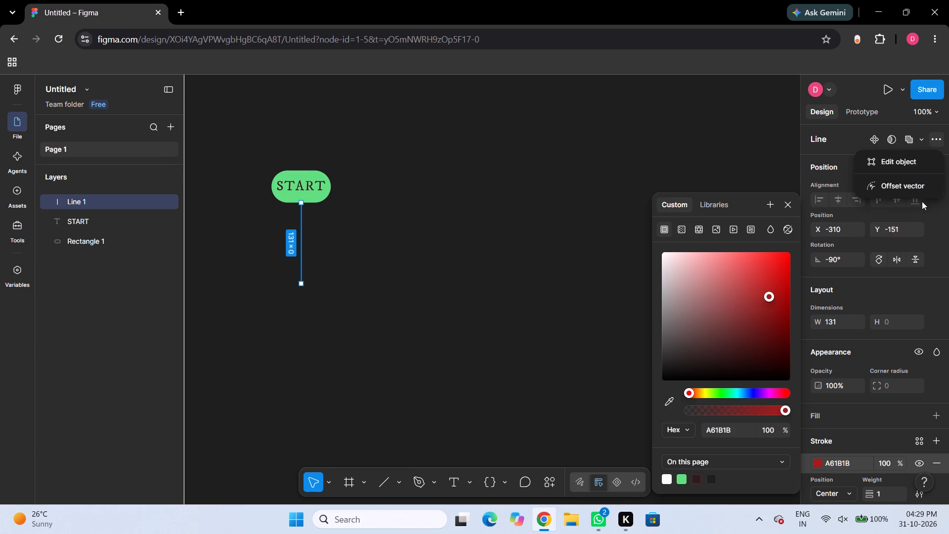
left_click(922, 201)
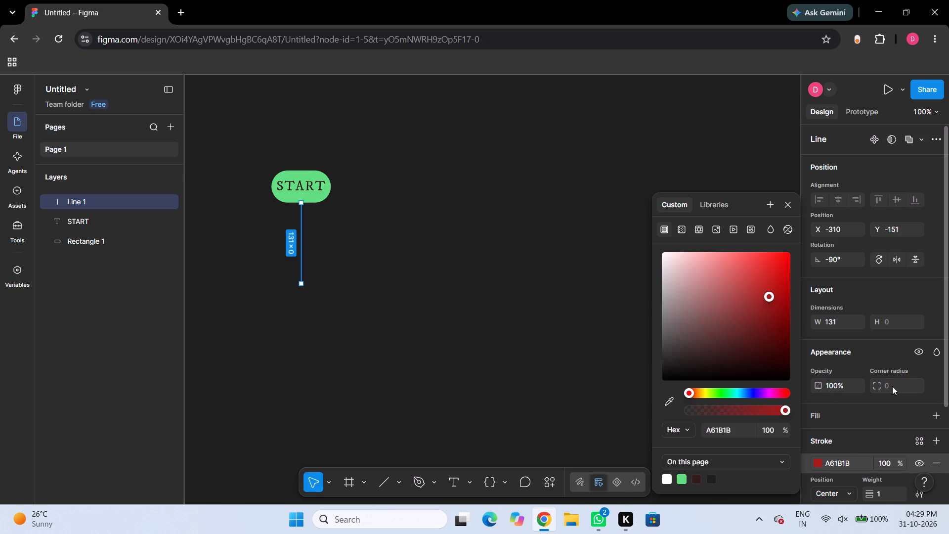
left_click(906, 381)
Add a light grey D9D9D9 fill to the vertical line.
left_click(874, 419)
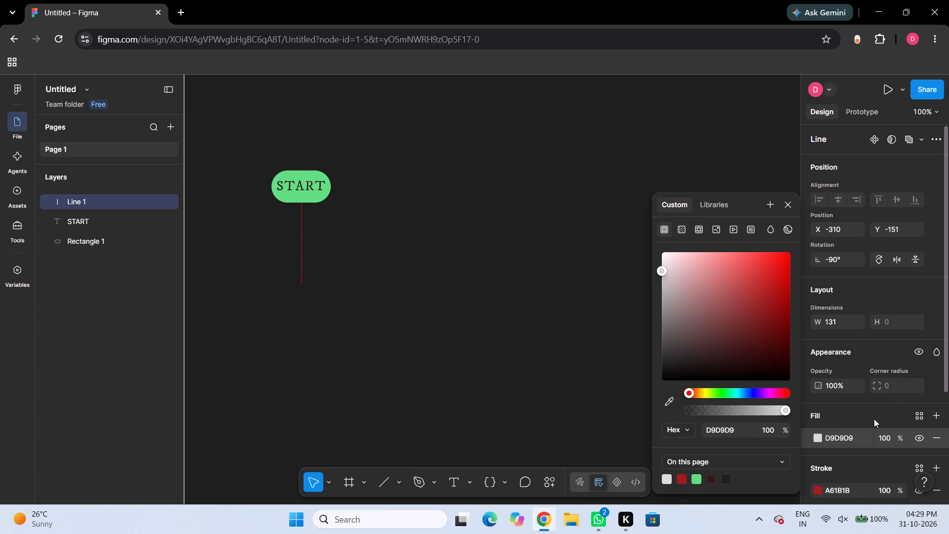
left_click(874, 418)
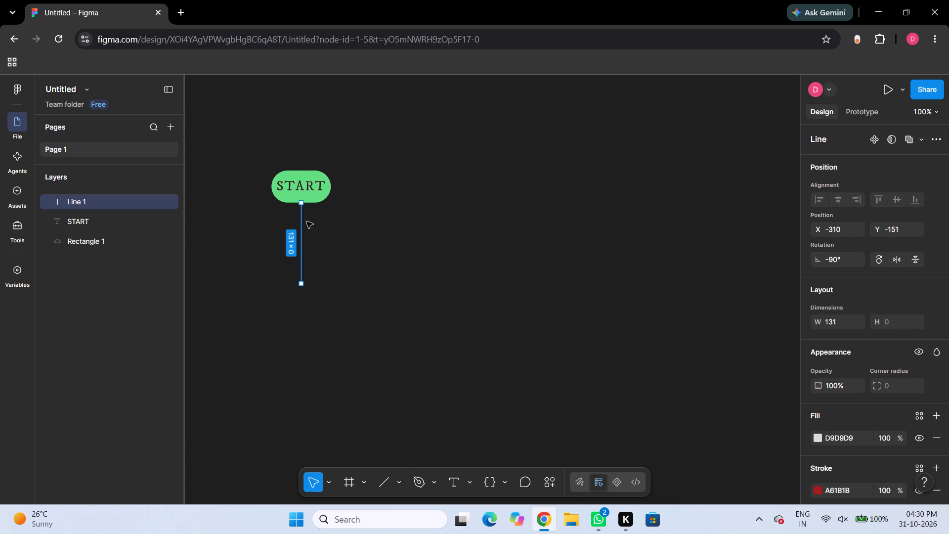
Shorten the vertical line to about 122 by moving its lower end up, keeping it vertical.
left_click(302, 239)
left_click(303, 284)
left_click_drag(303, 284, 301, 278)
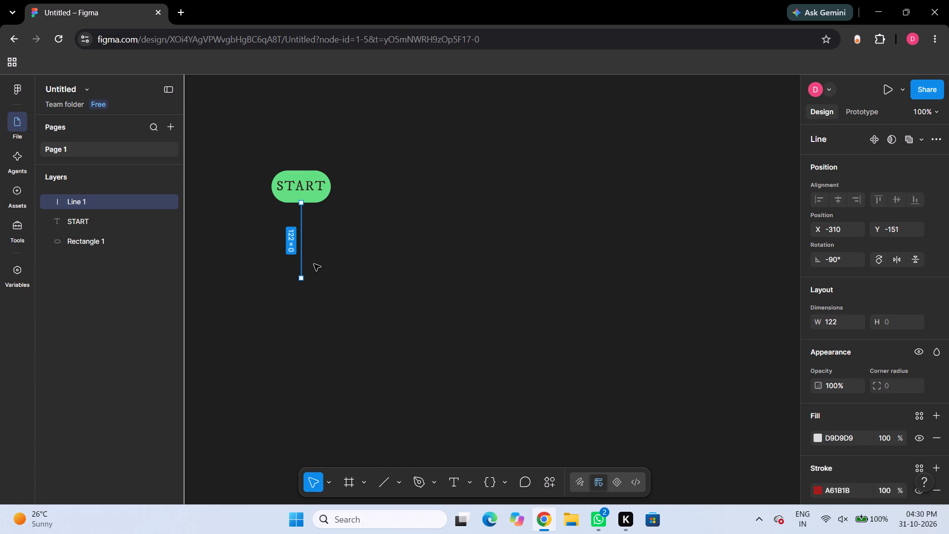
left_click(306, 235)
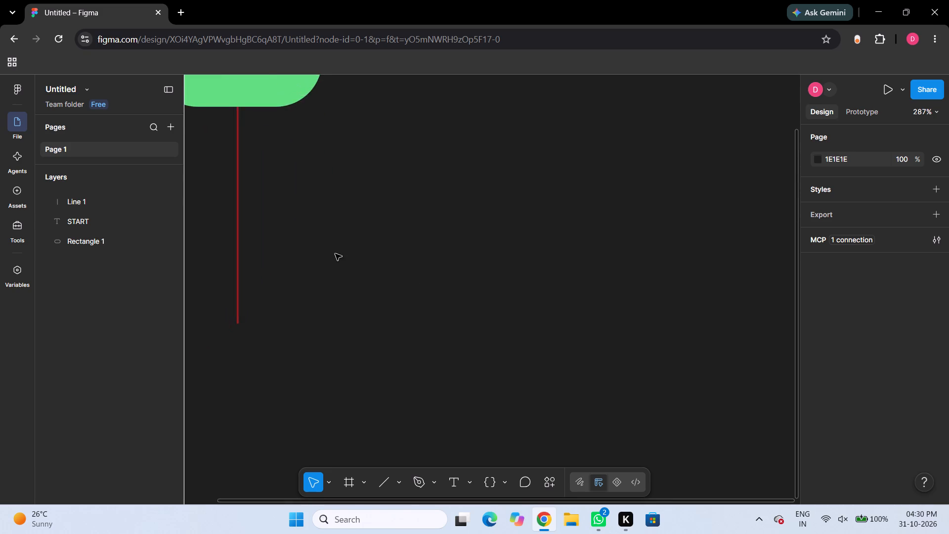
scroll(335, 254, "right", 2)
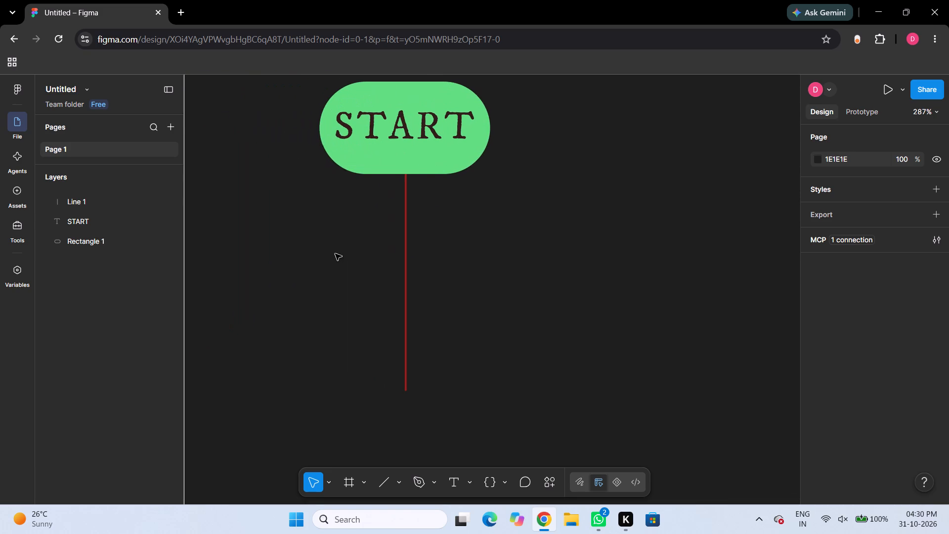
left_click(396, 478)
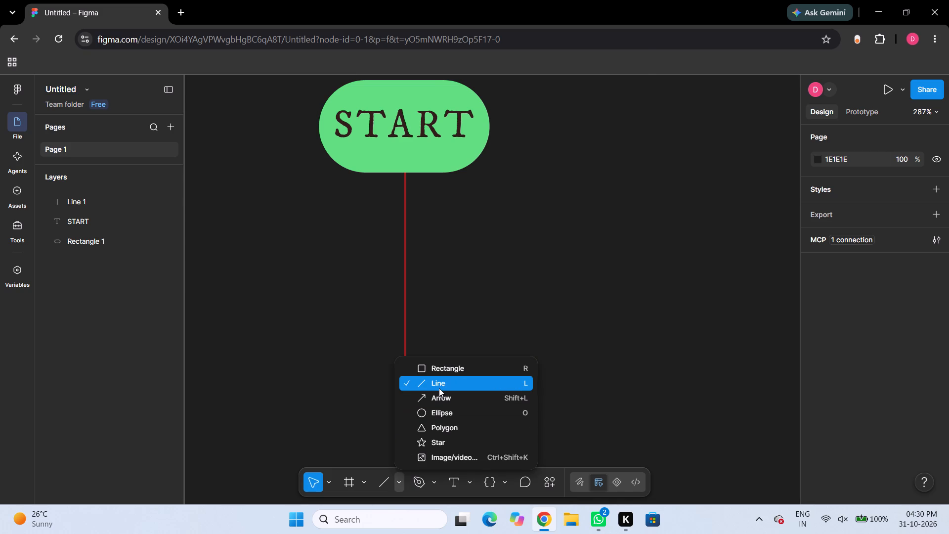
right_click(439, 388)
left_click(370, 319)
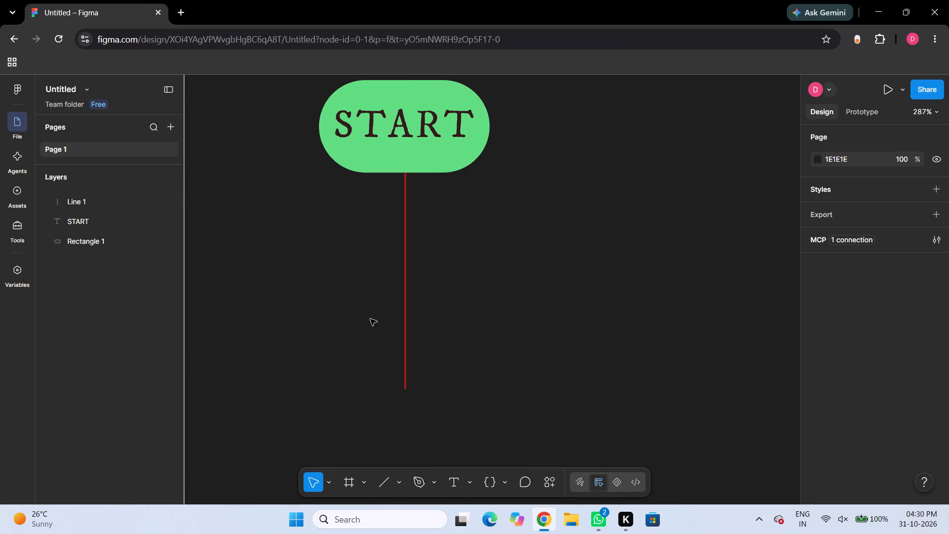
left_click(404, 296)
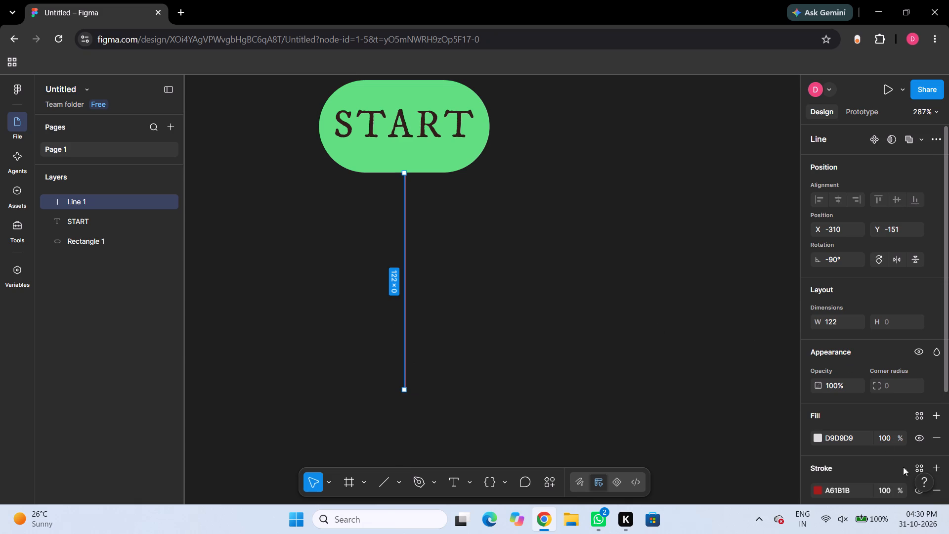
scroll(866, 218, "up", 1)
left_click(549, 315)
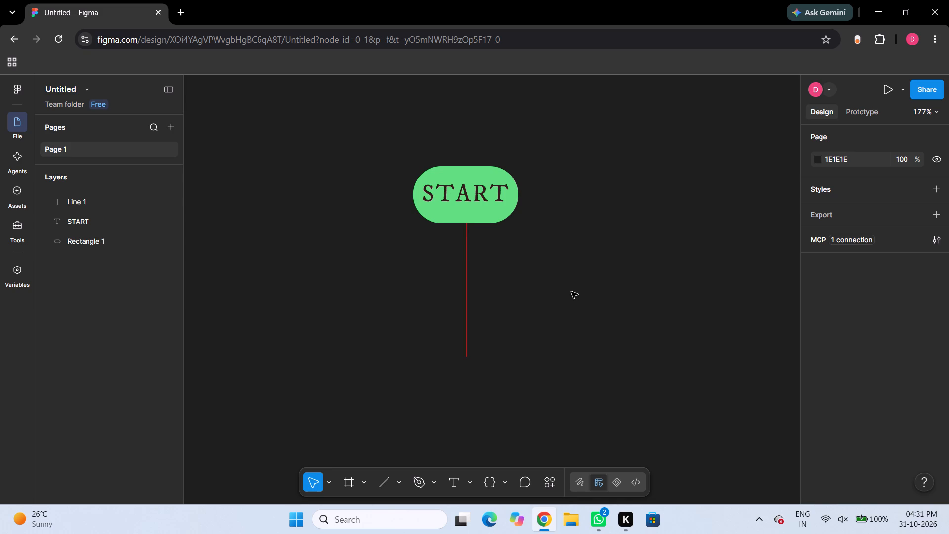
Select the red connector line under START and set its stroke weight to 7.
left_click(67, 197)
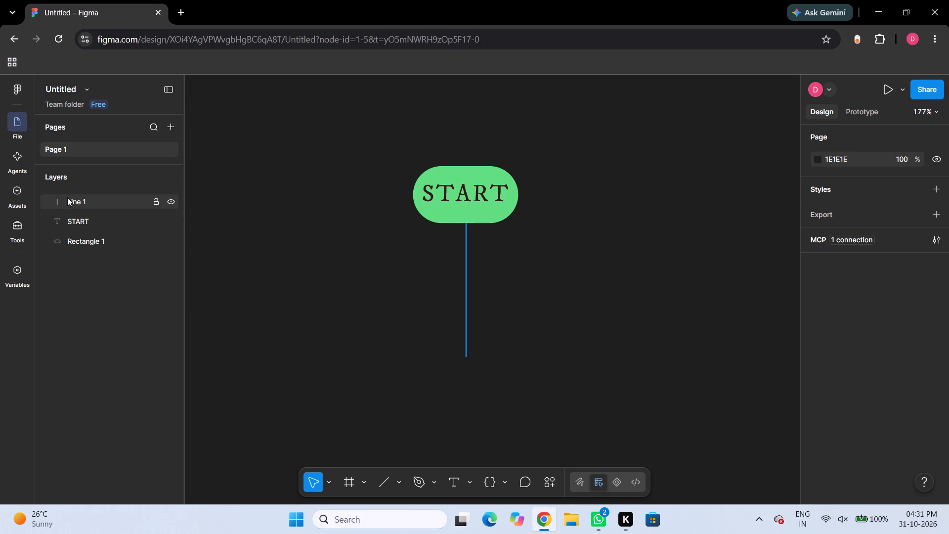
right_click(125, 207)
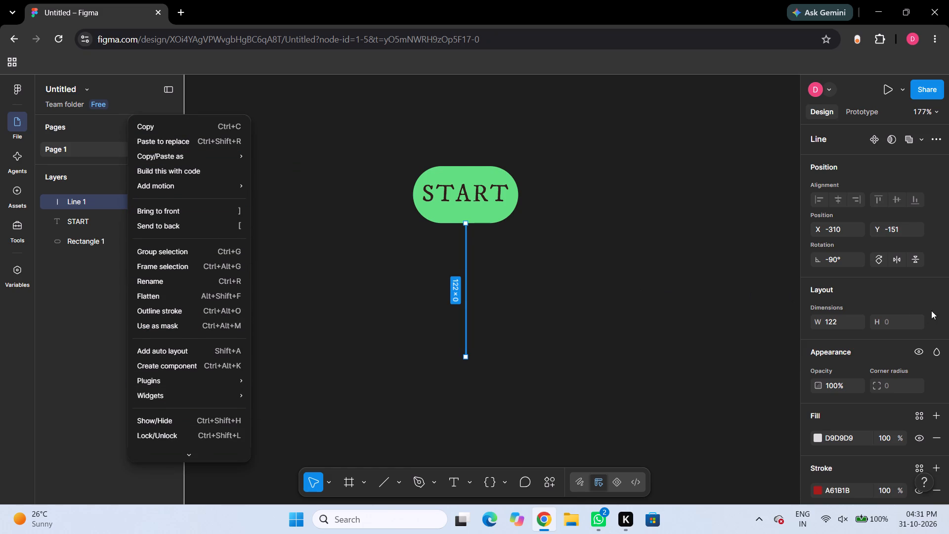
left_click(903, 303)
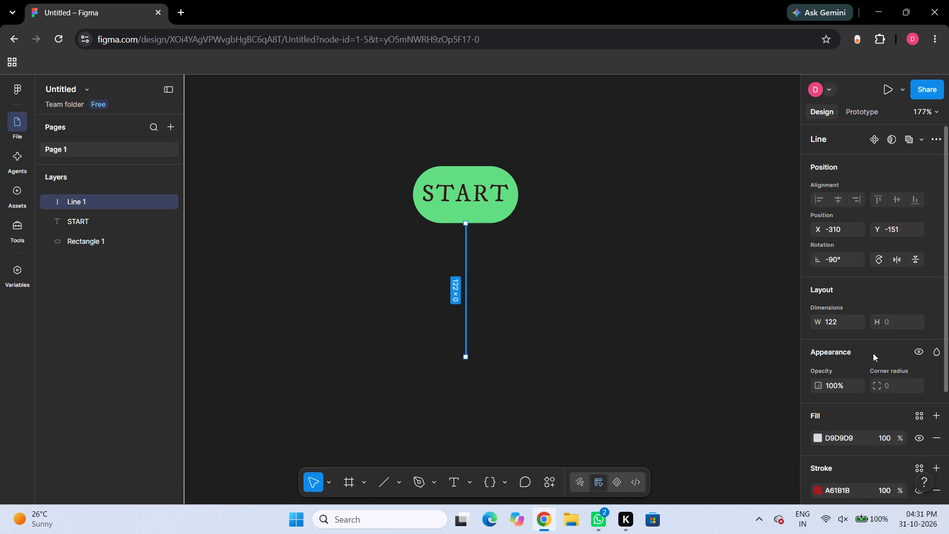
scroll(869, 367, "down", 4)
scroll(872, 376, "up", 2)
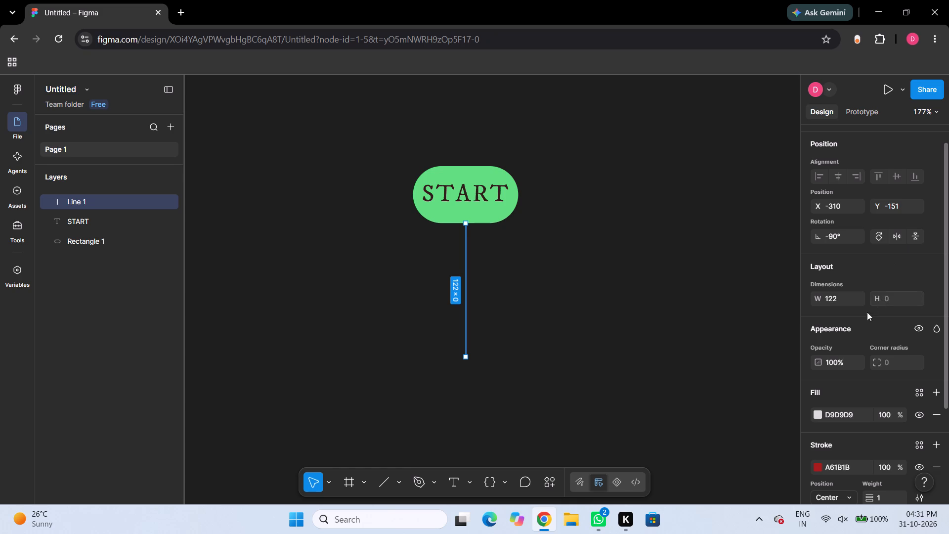
scroll(906, 426, "down", 2)
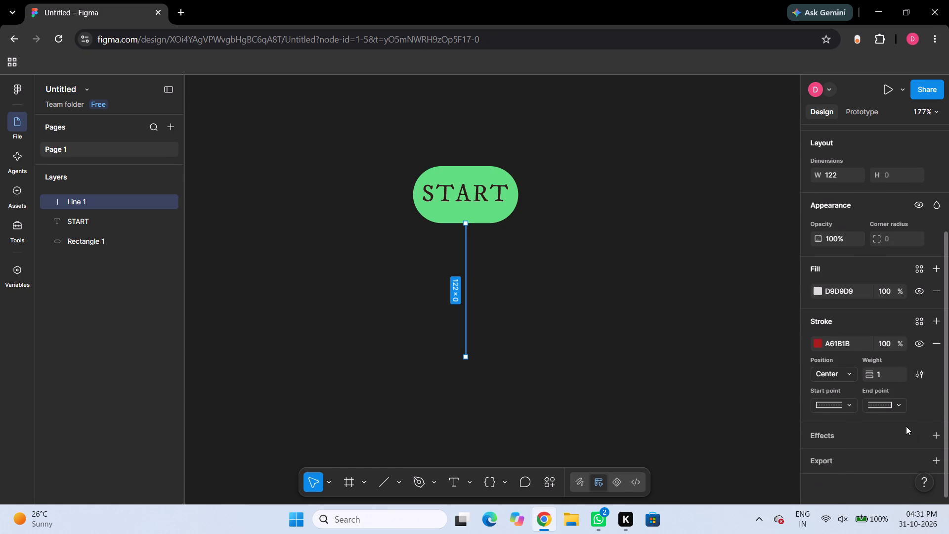
scroll(906, 426, "down", 2)
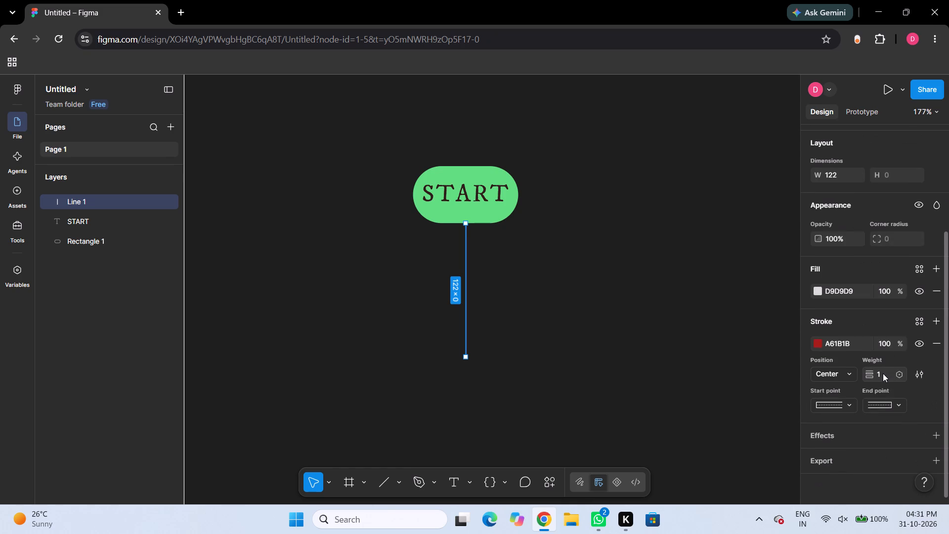
left_click(883, 373)
key("Up")
key("Up")
key("Up")
key("Up")
key("Up")
key("Up")
key("Up")
key("Up")
key("Up")
key("Up")
key("Up")
key("Up")
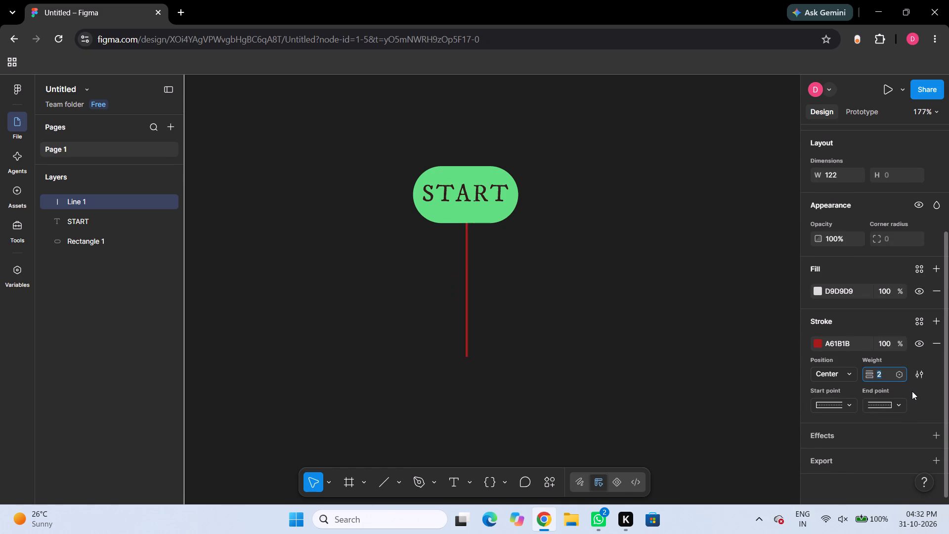
key("Down")
key("Down")
key("Down")
key("Down")
key("Down")
key("Down")
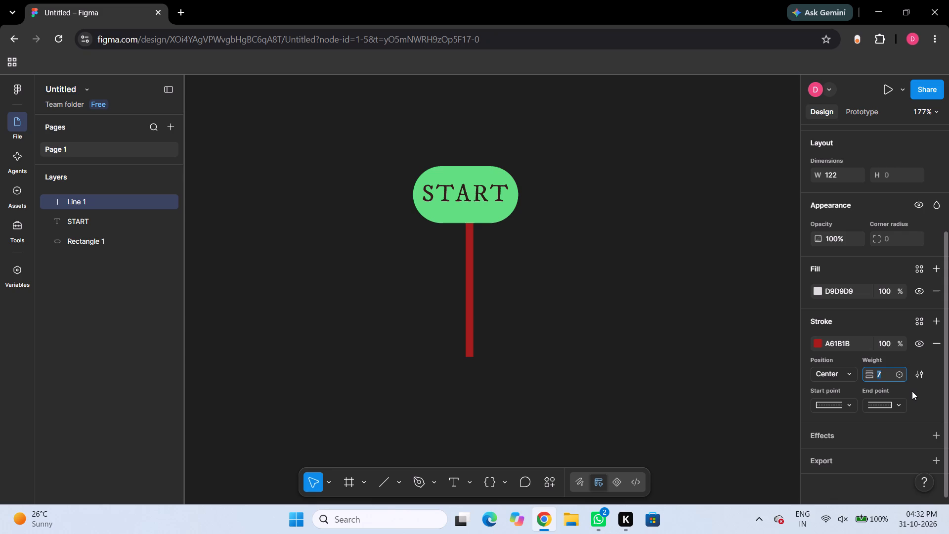
Reduce the stroke weight of the red connector line under START to 3 and deselect the line.
key("Down")
key("Down")
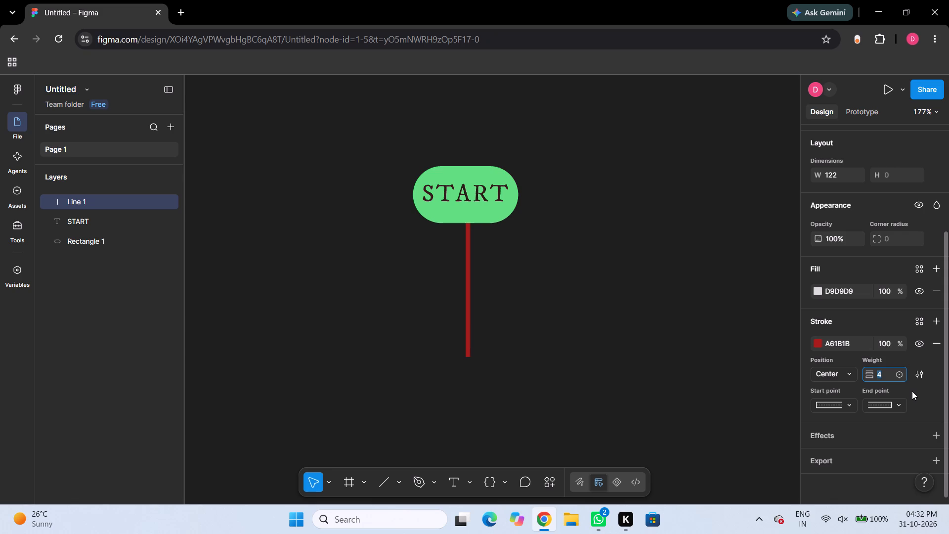
key("Down")
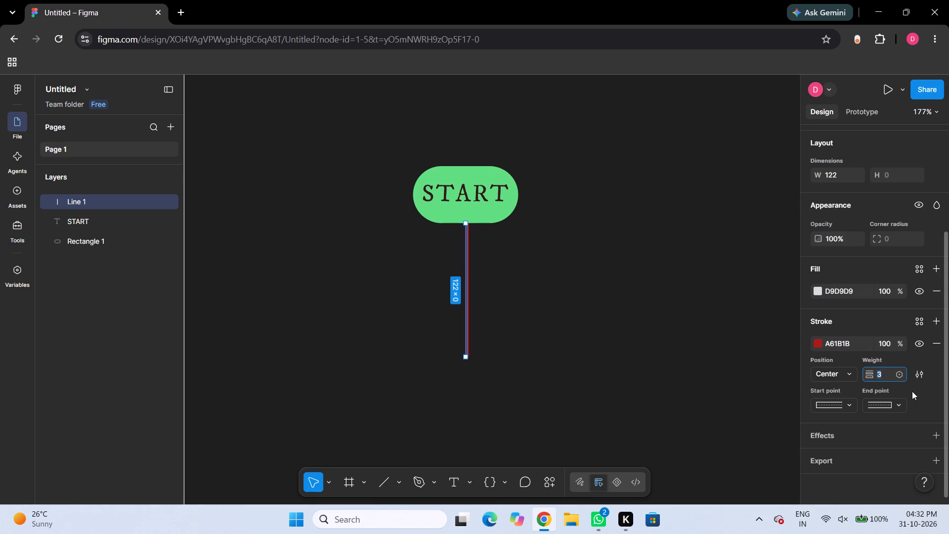
left_click(654, 350)
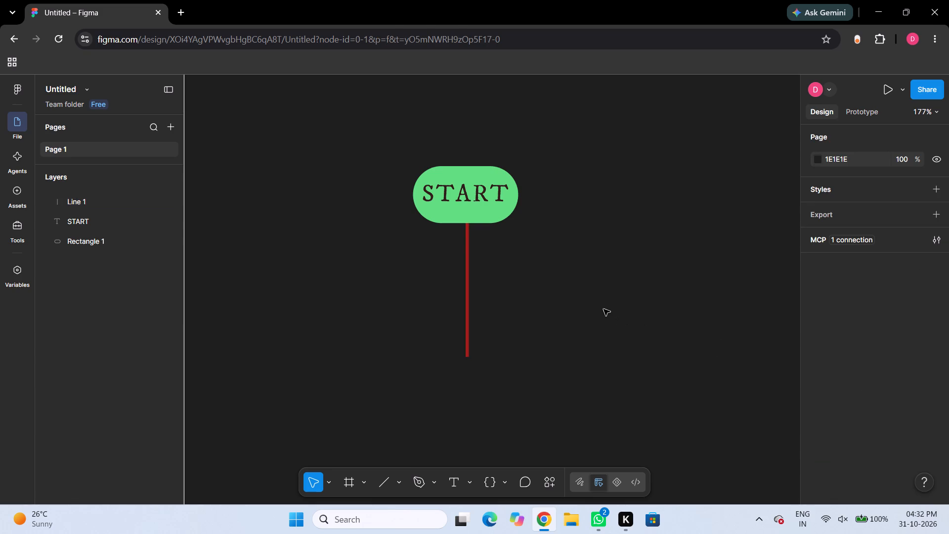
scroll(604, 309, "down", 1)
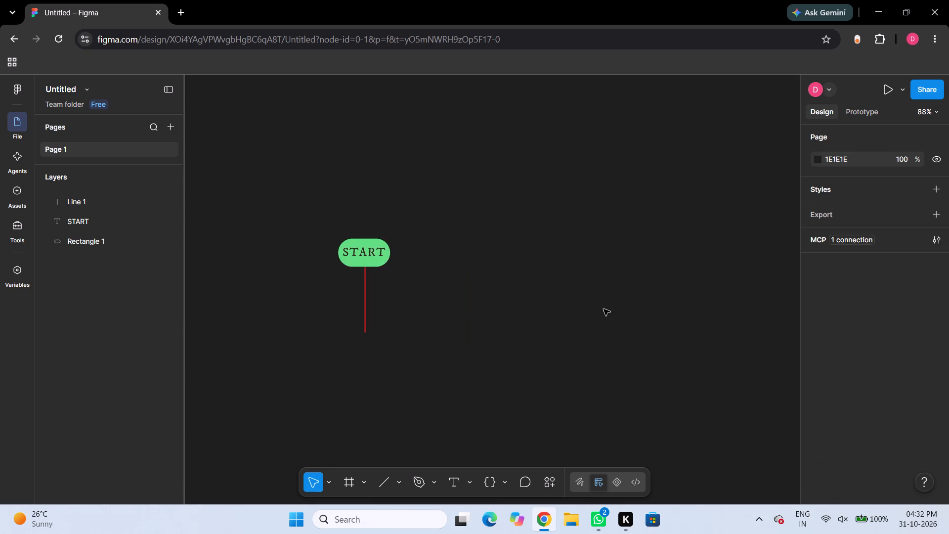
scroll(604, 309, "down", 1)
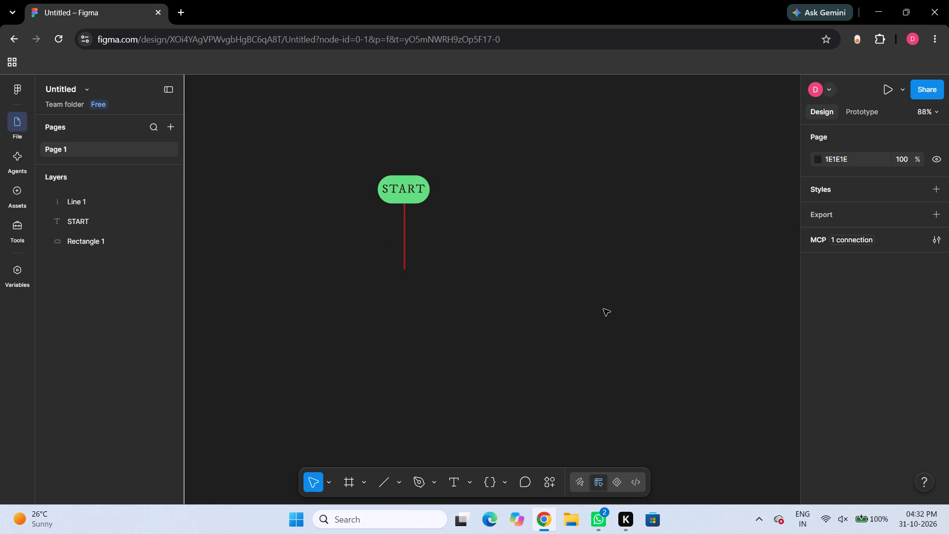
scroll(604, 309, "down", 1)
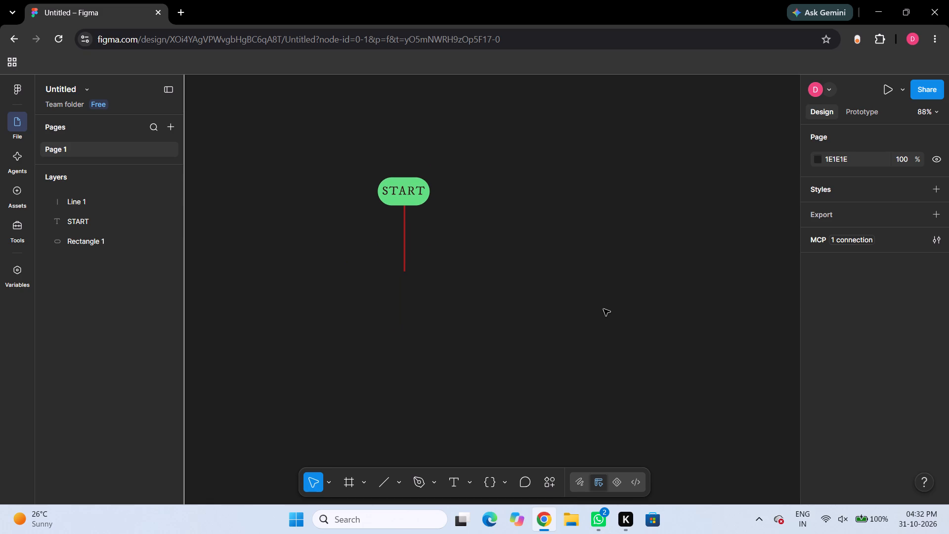
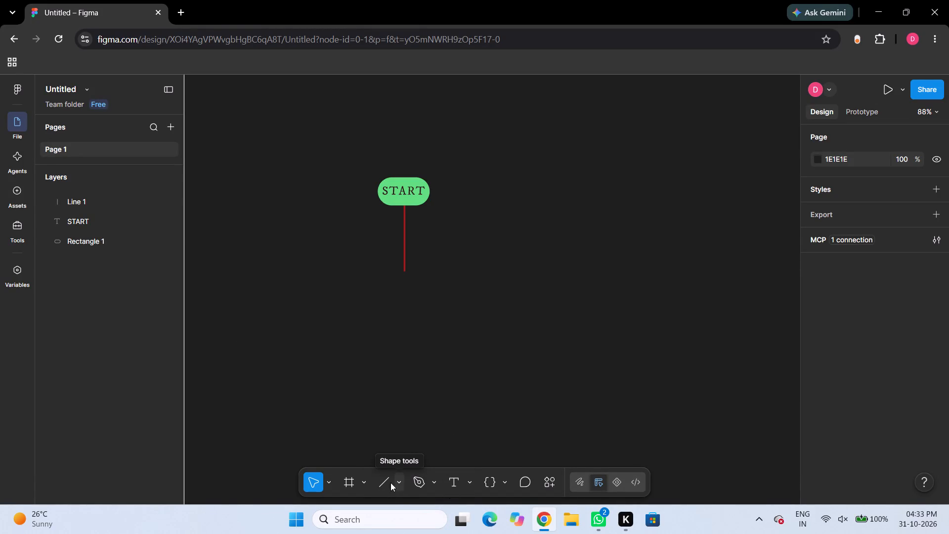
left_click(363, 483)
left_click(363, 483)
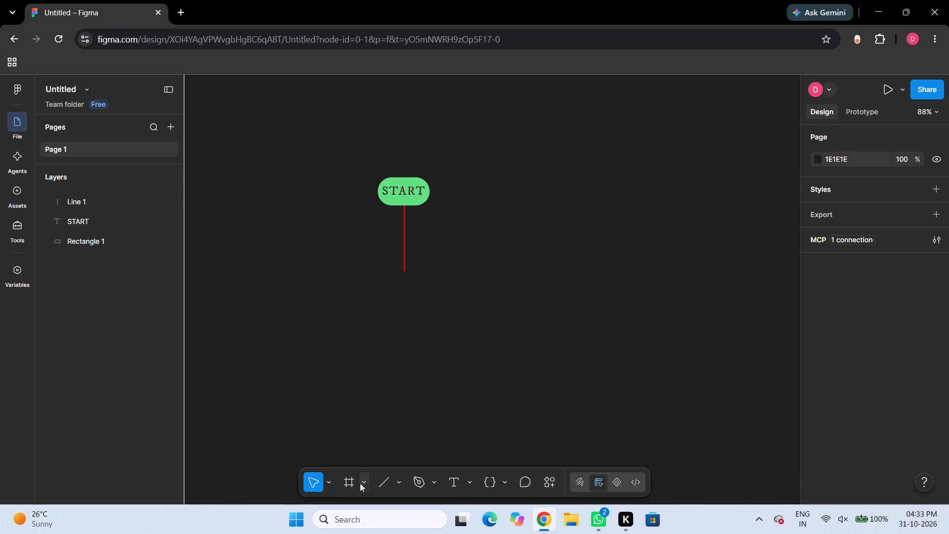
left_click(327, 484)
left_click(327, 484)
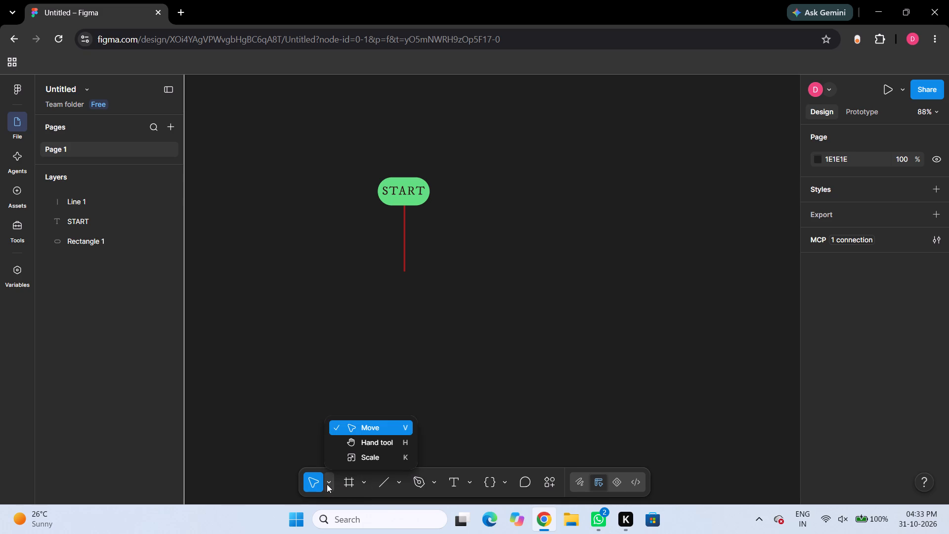
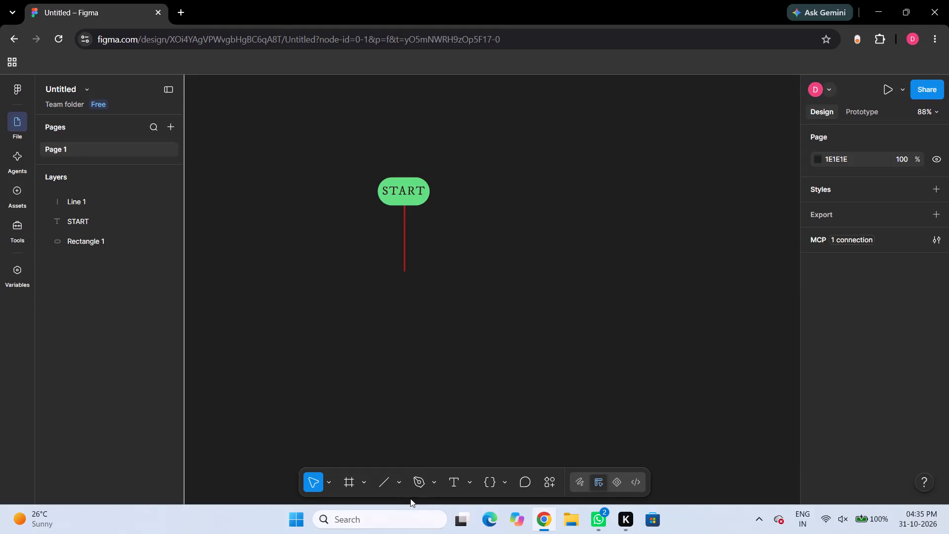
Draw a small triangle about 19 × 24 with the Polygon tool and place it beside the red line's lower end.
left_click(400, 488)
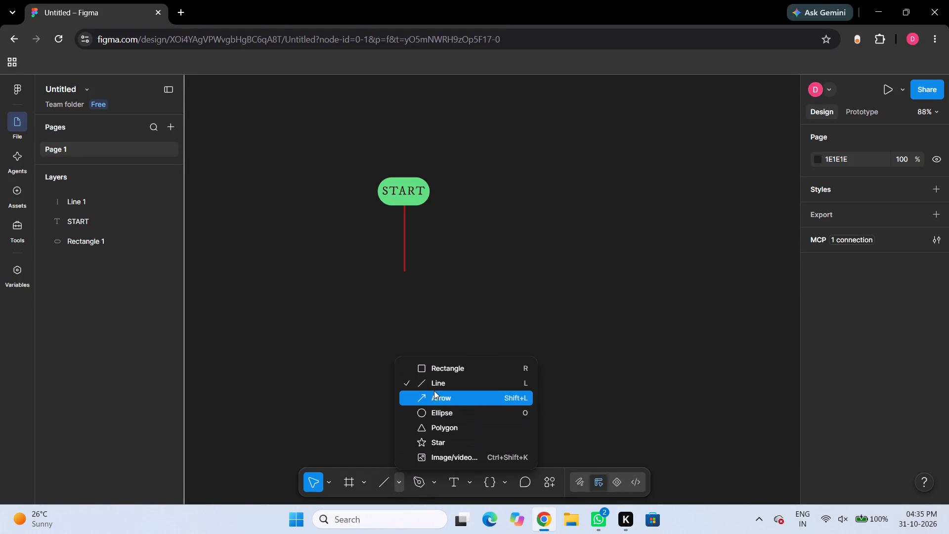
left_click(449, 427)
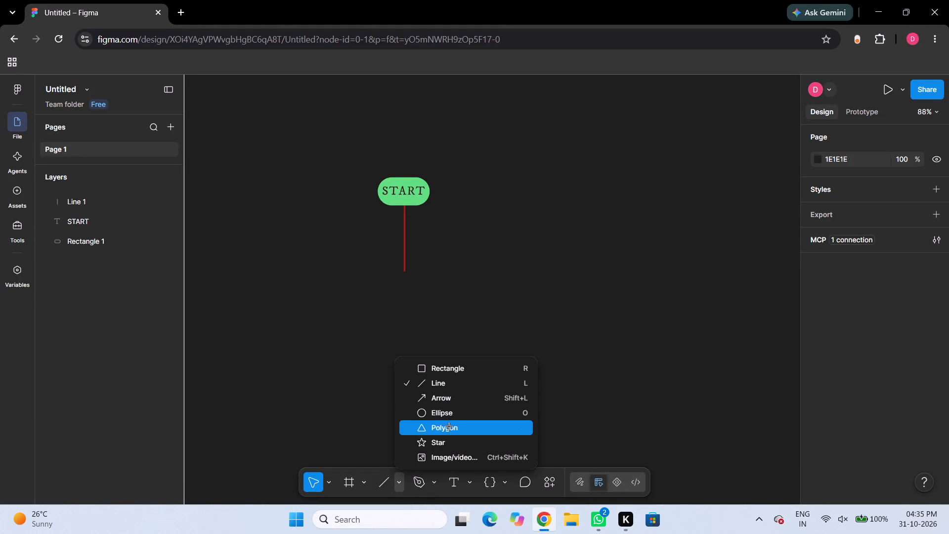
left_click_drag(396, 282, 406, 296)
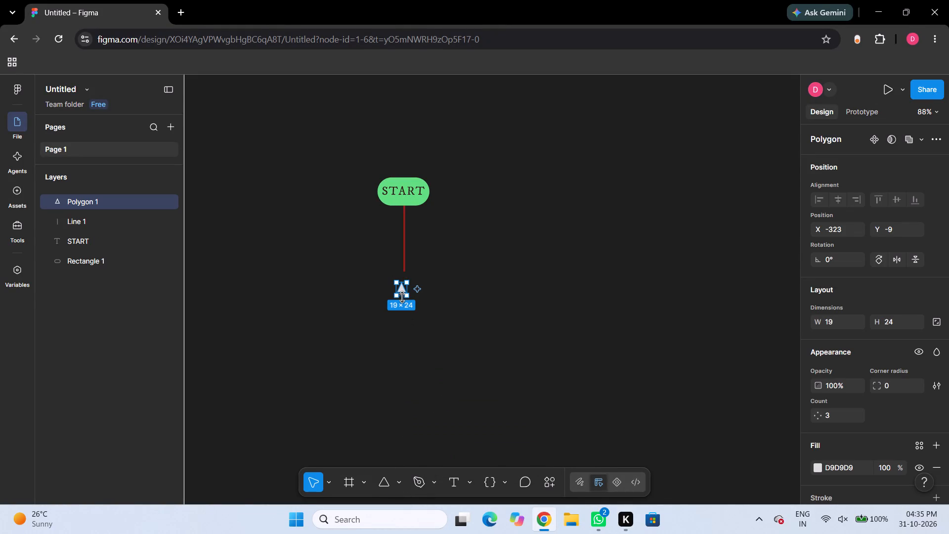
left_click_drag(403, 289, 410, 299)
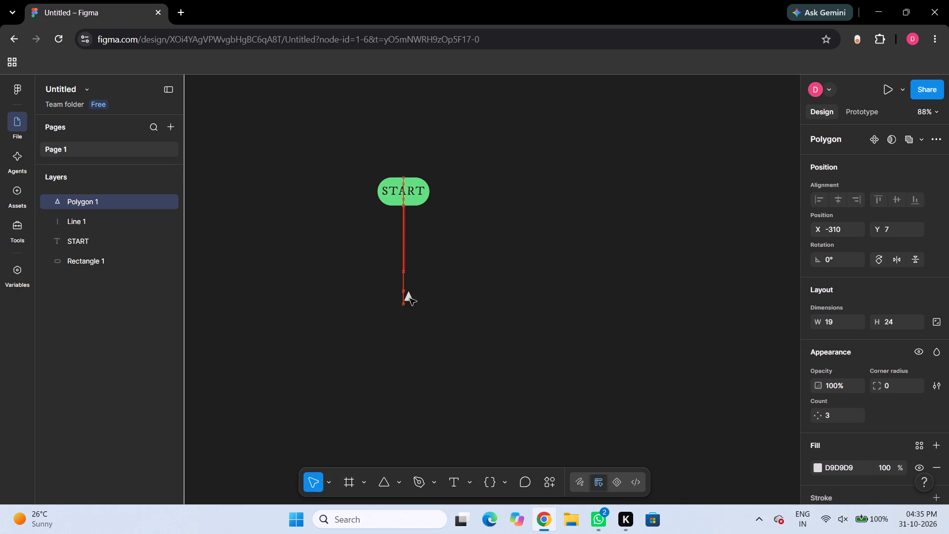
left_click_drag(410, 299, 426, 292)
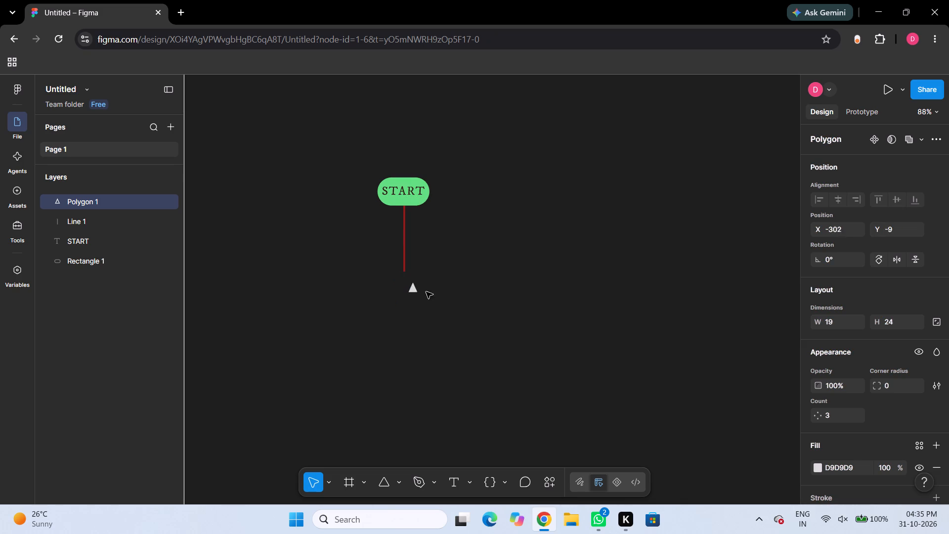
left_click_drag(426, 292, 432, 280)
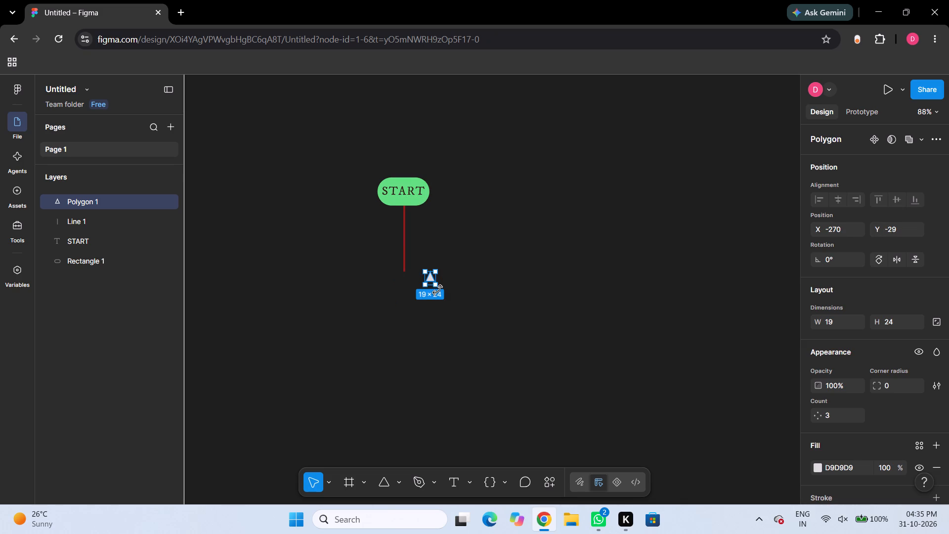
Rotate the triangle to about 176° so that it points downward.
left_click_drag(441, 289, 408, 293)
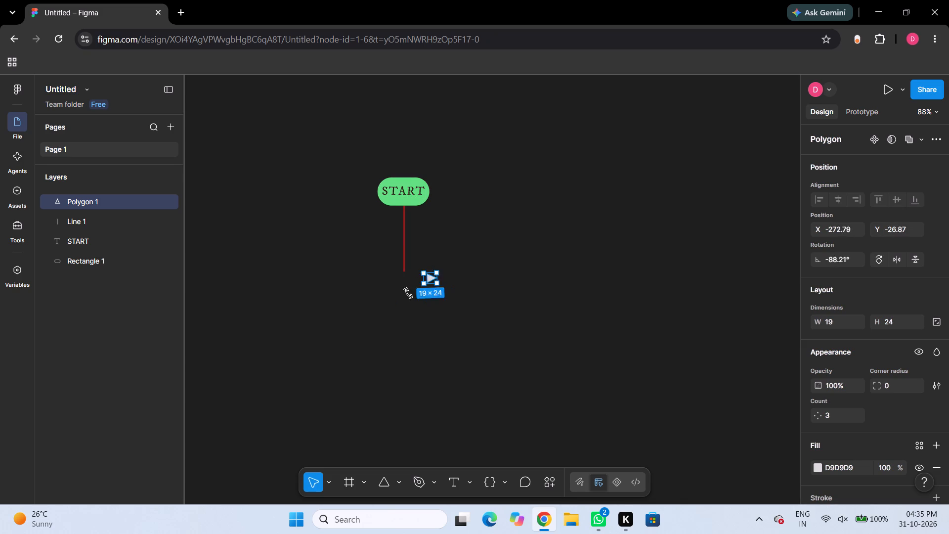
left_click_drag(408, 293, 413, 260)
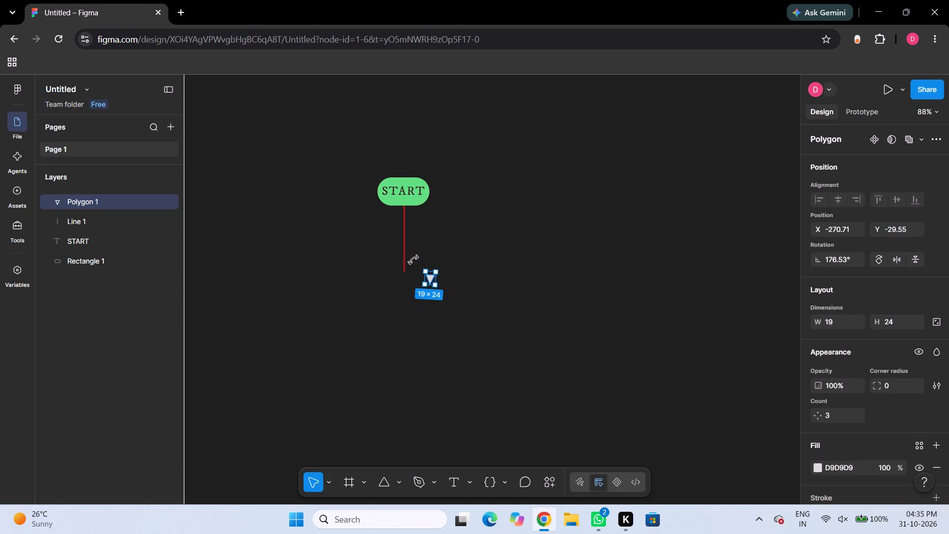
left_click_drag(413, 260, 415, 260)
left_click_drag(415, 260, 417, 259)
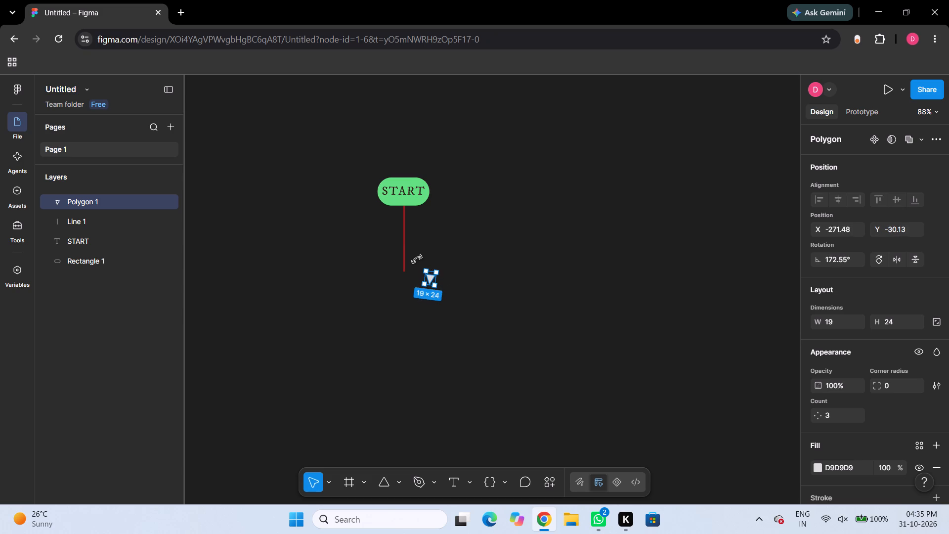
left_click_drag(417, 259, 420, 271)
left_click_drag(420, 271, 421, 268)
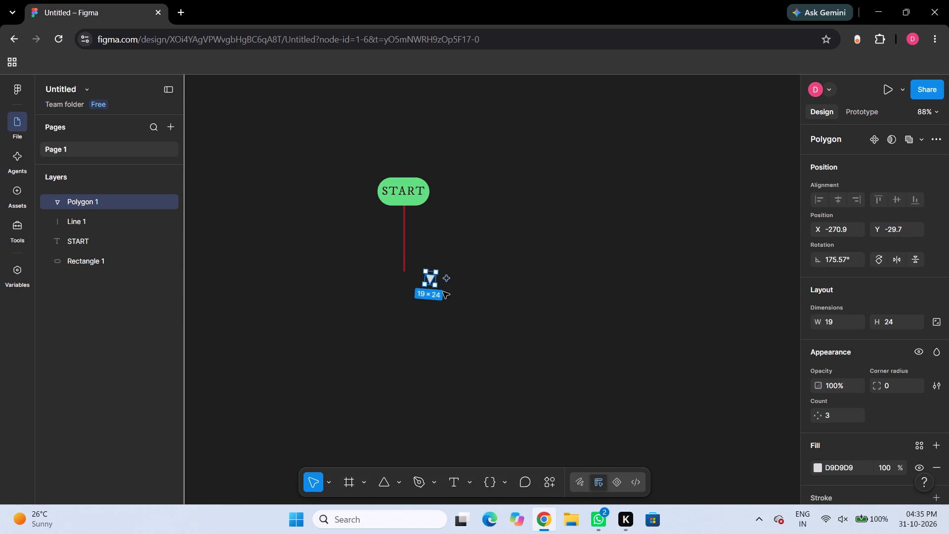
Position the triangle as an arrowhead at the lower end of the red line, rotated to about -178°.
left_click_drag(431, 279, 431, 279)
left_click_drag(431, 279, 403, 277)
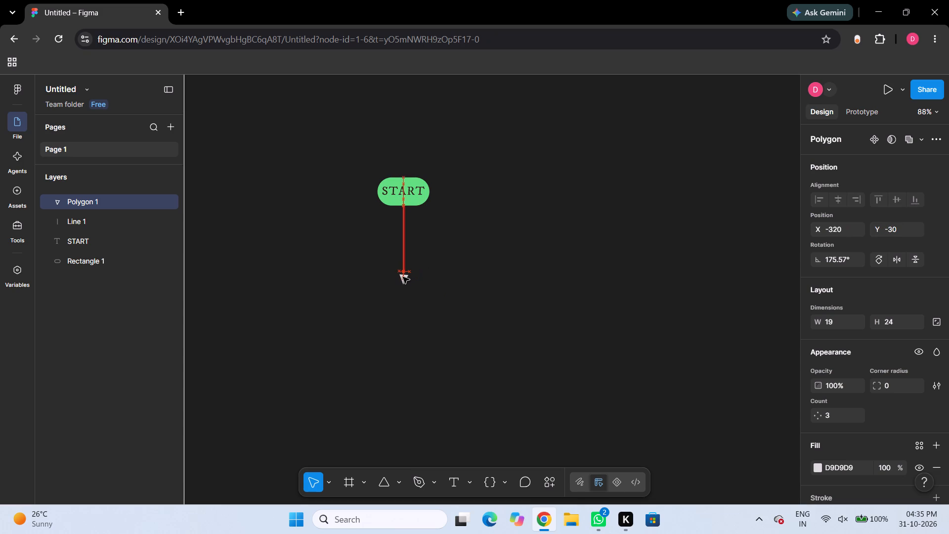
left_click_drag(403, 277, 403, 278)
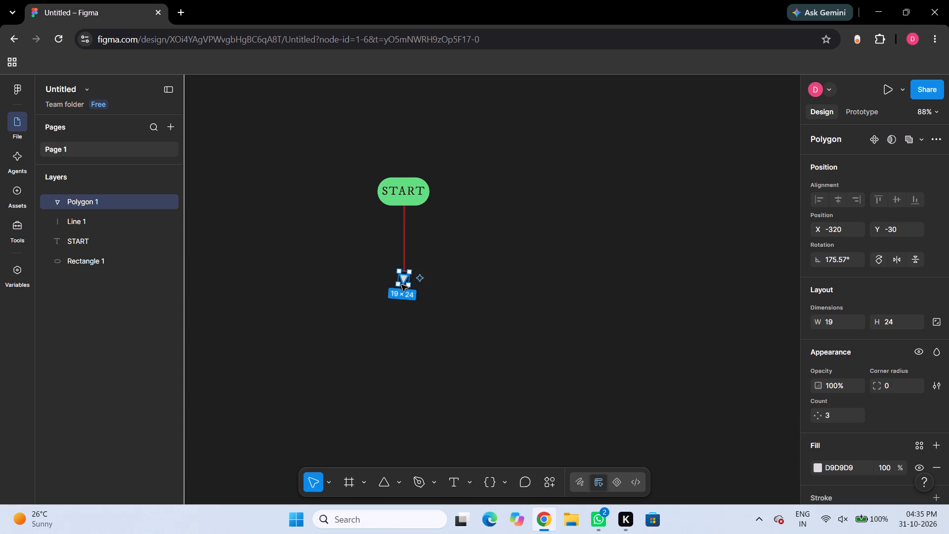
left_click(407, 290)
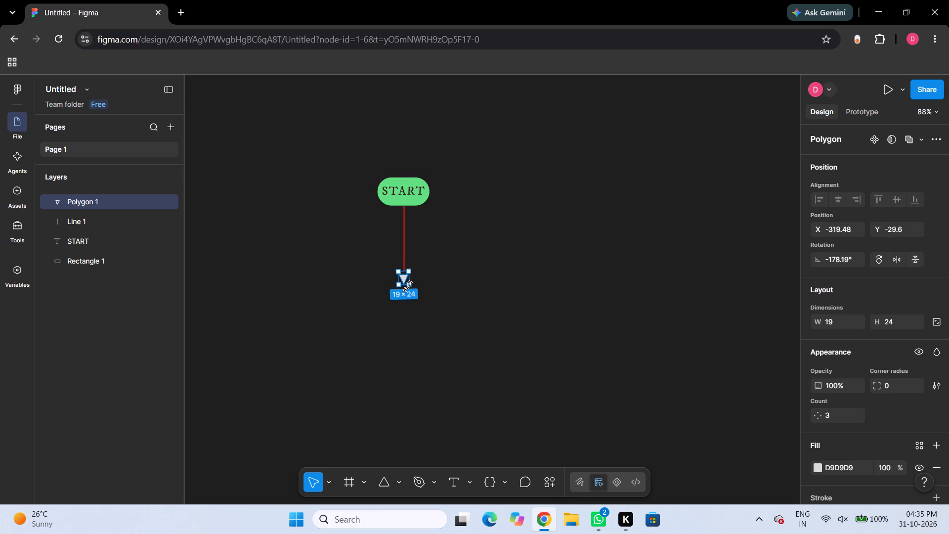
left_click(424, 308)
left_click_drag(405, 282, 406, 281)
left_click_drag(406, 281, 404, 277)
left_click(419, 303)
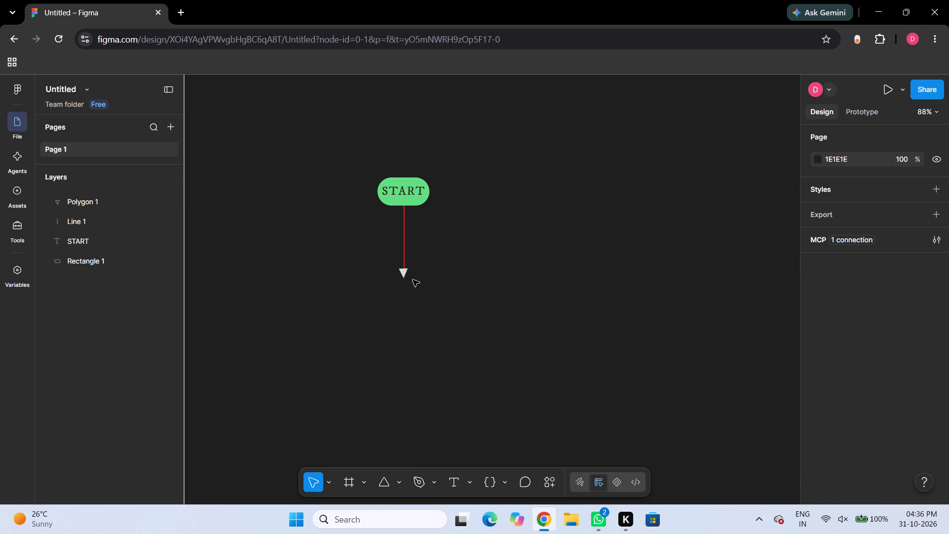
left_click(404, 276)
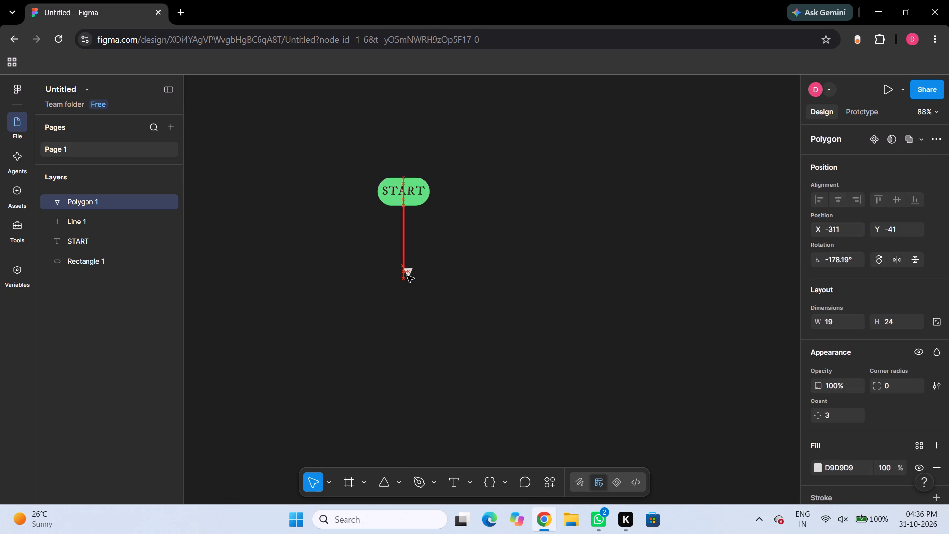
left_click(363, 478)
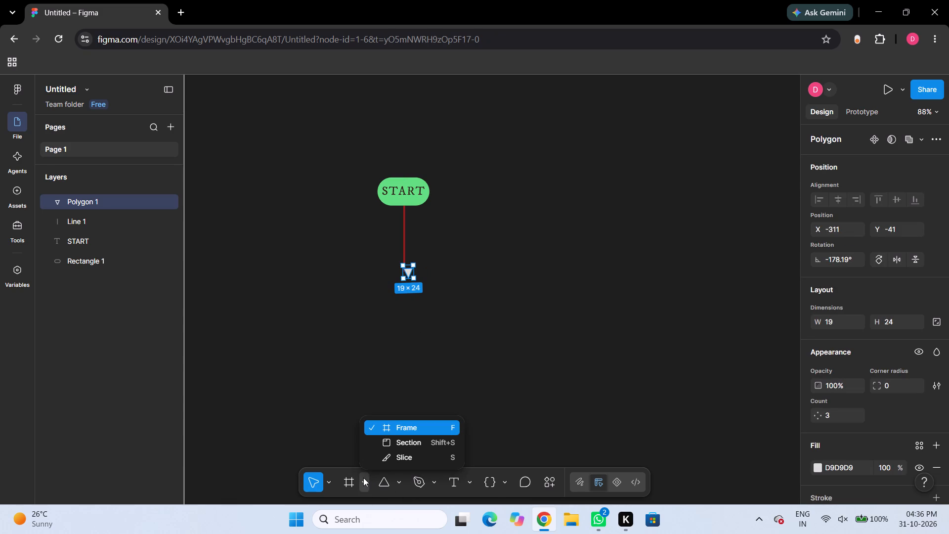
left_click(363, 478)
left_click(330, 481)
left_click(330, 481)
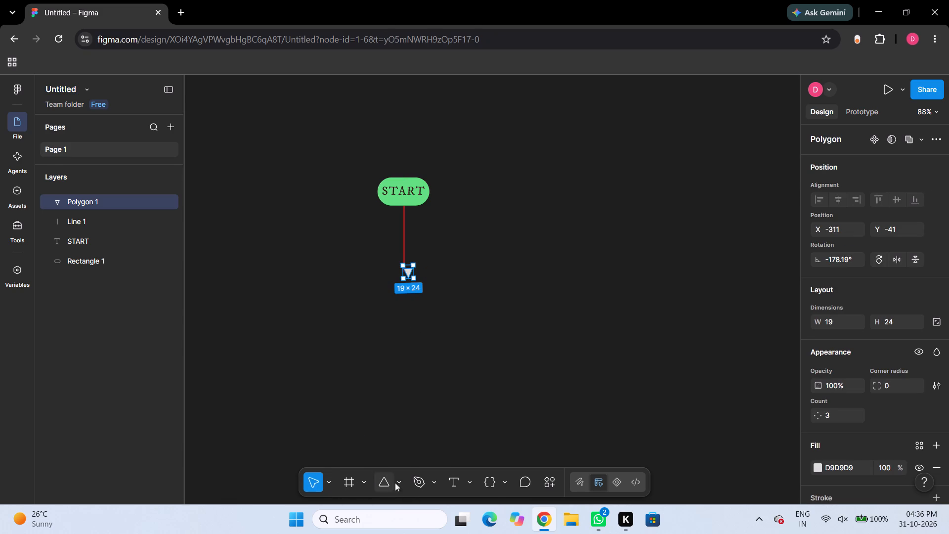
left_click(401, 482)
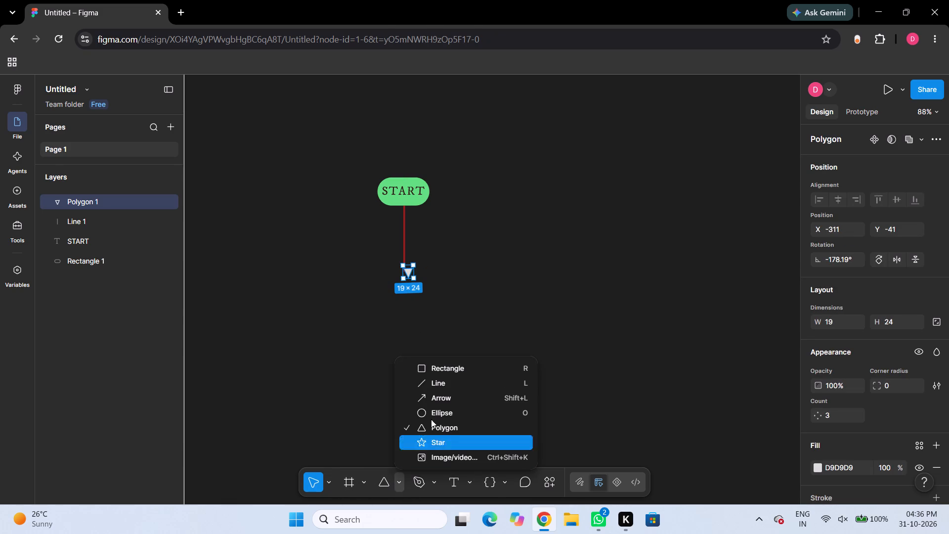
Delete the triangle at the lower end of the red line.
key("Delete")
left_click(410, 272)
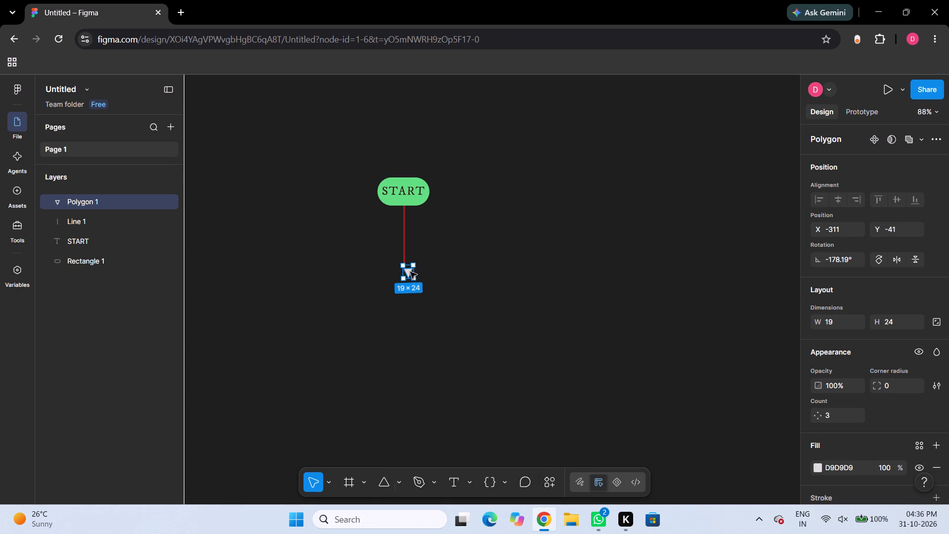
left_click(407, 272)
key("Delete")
Delete the red connector line below the START node.
left_click(408, 263)
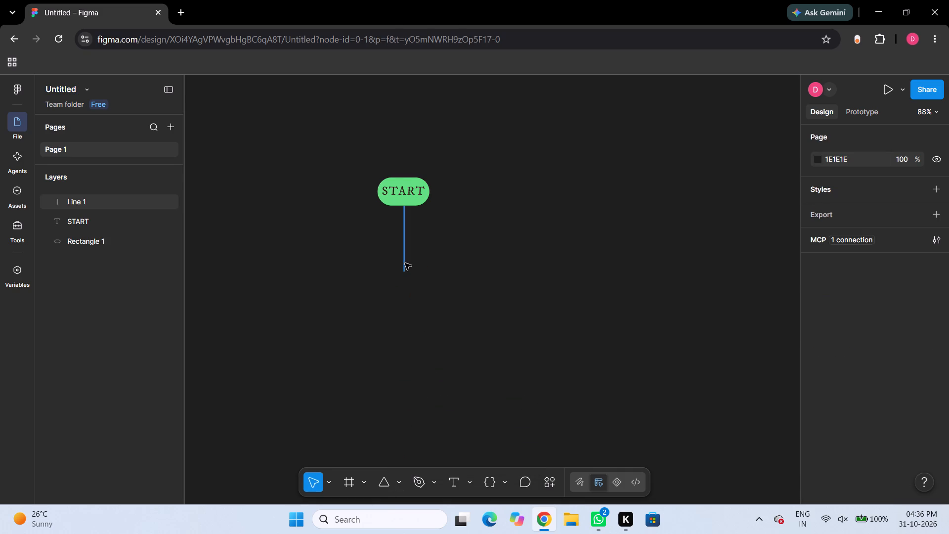
left_click(405, 263)
key("Delete")
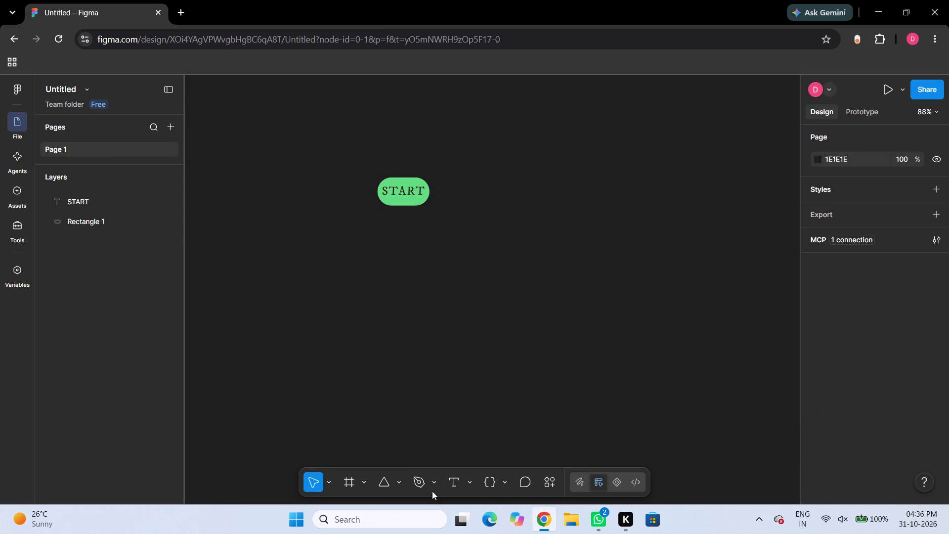
Draw a vertical arrow about 153 long, pointing straight down from the bottom centre of the START node.
left_click(433, 478)
left_click(401, 482)
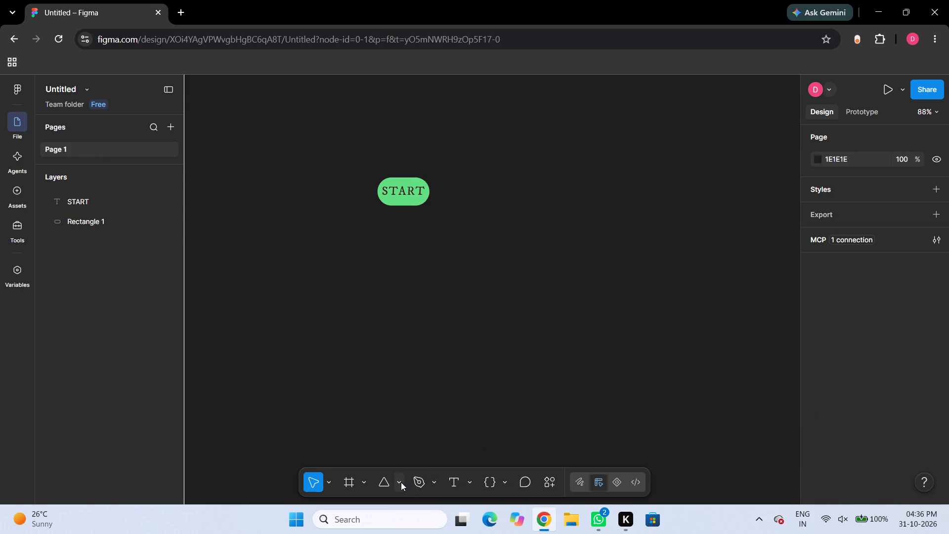
left_click(401, 482)
left_click(459, 395)
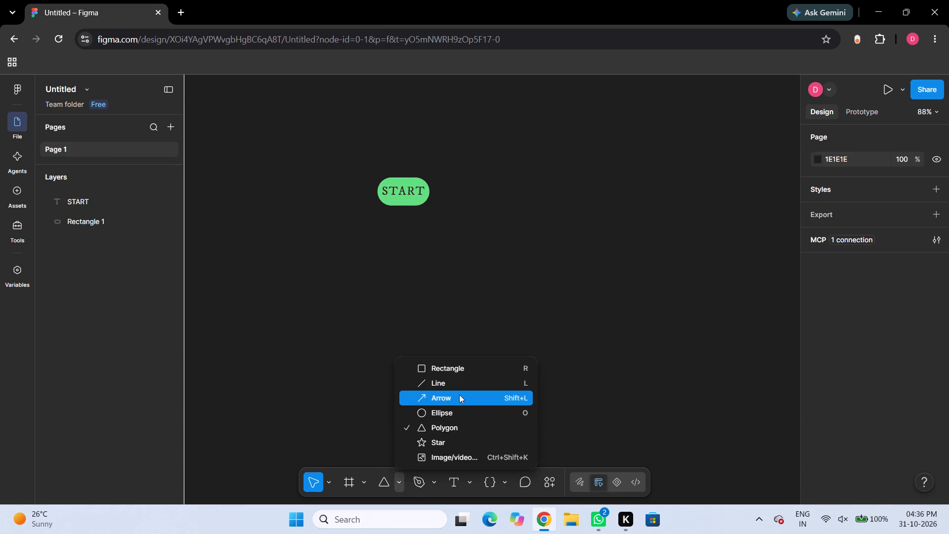
left_click_drag(403, 206, 402, 211)
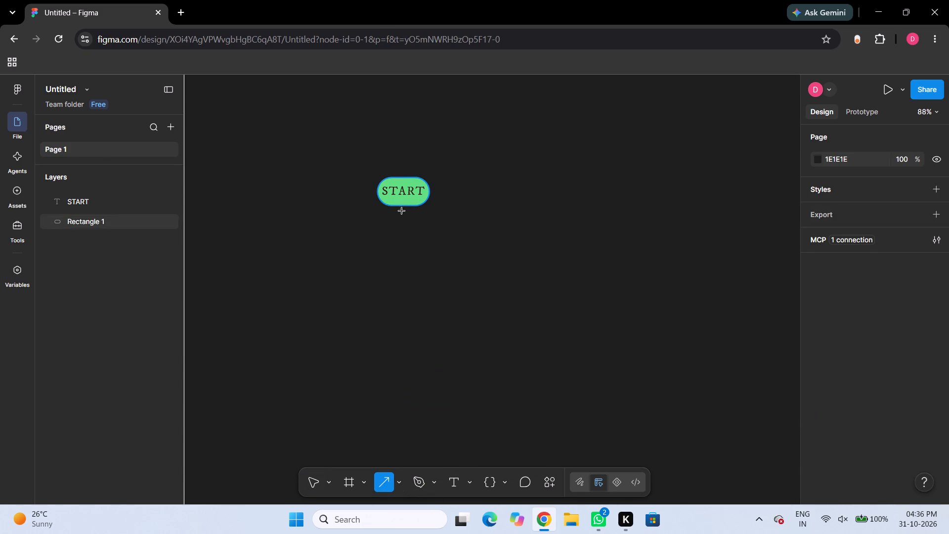
left_click_drag(402, 211, 407, 286)
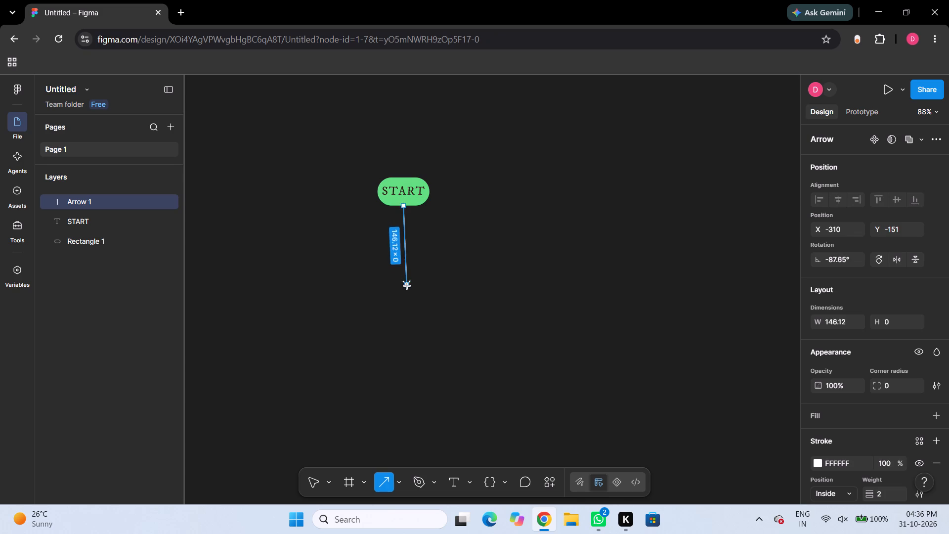
left_click_drag(407, 286, 403, 289)
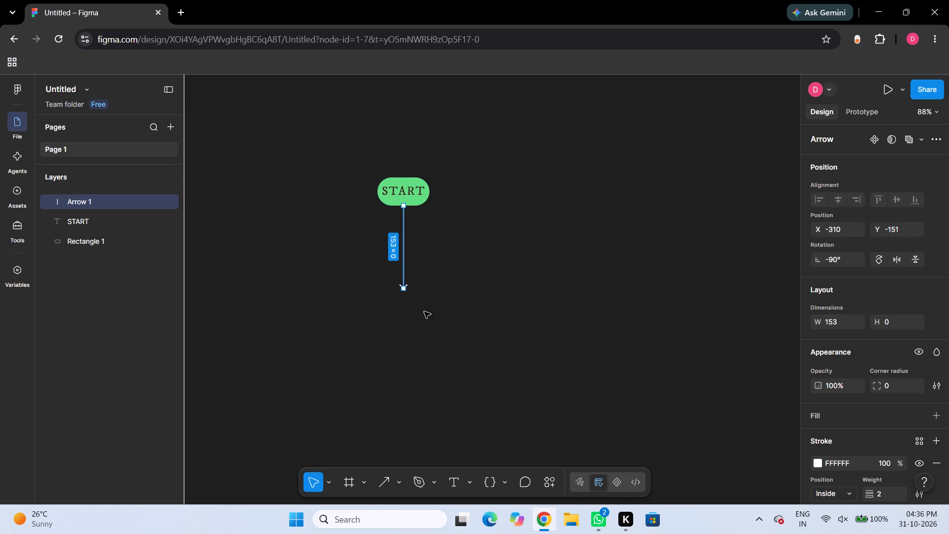
left_click(406, 289)
Set the arrow's stroke weight to 3.
scroll(880, 438, "down", 3)
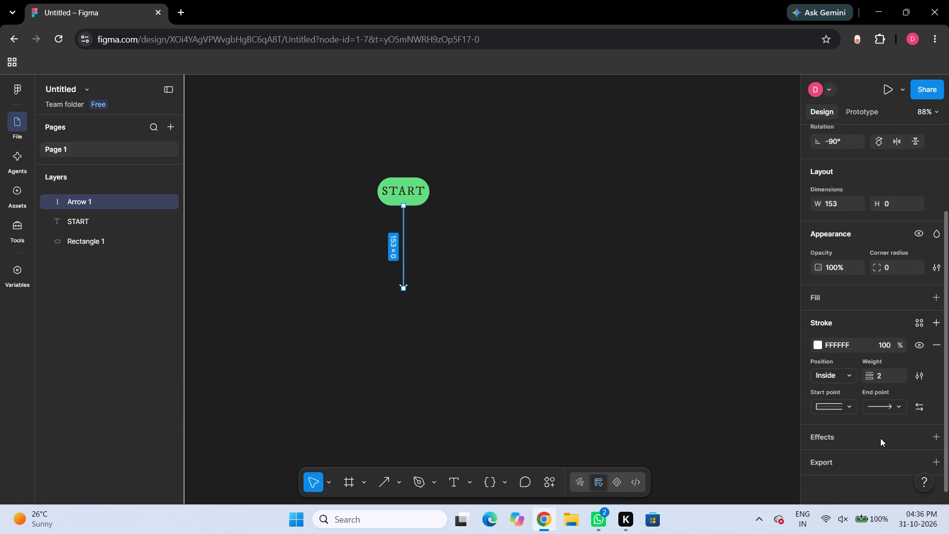
scroll(880, 438, "down", 1)
left_click(880, 373)
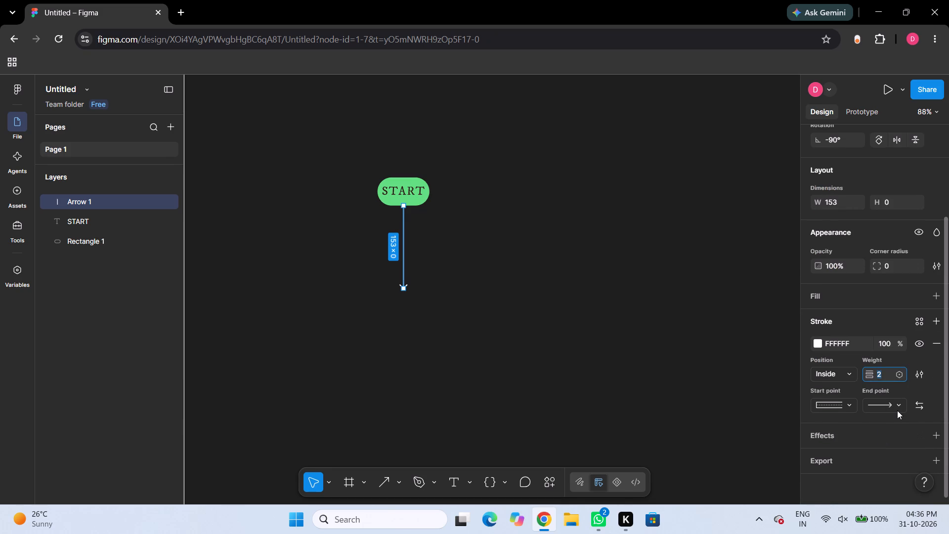
key("Up")
key("Up")
key("Up")
key("Up")
key("Down")
key("Down")
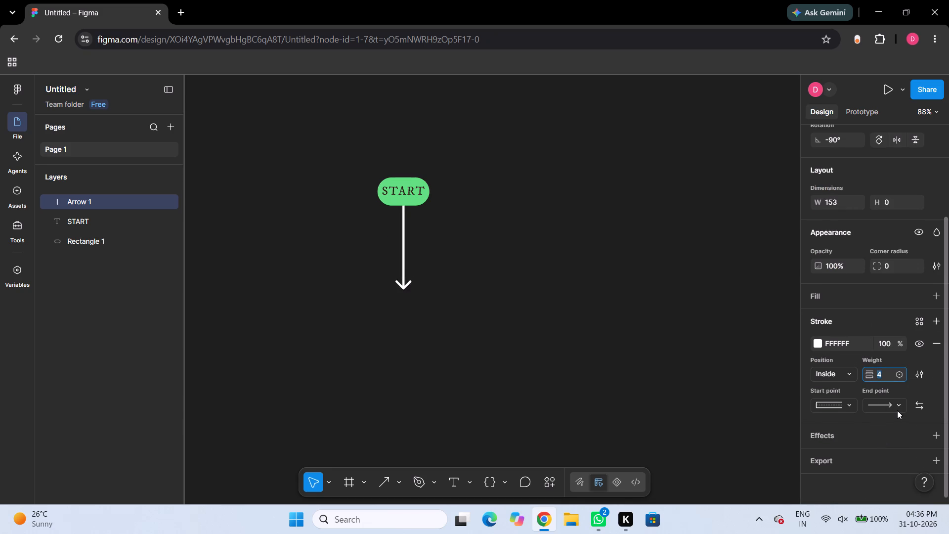
key("Down")
key("Down")
key("Up")
Change the arrow's stroke colour to dark red.
left_click(819, 342)
left_click(768, 310)
left_click_drag(767, 315, 762, 334)
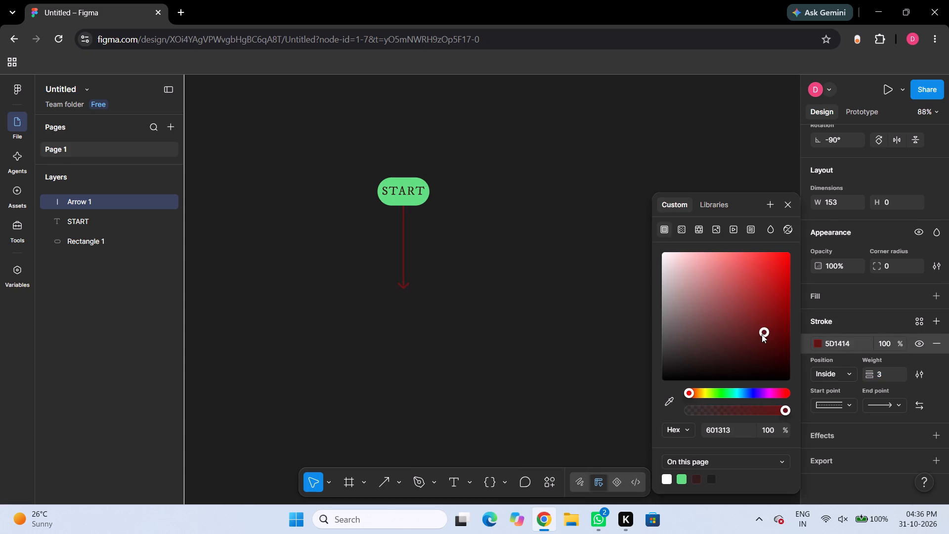
left_click_drag(762, 334, 776, 302)
left_click(489, 391)
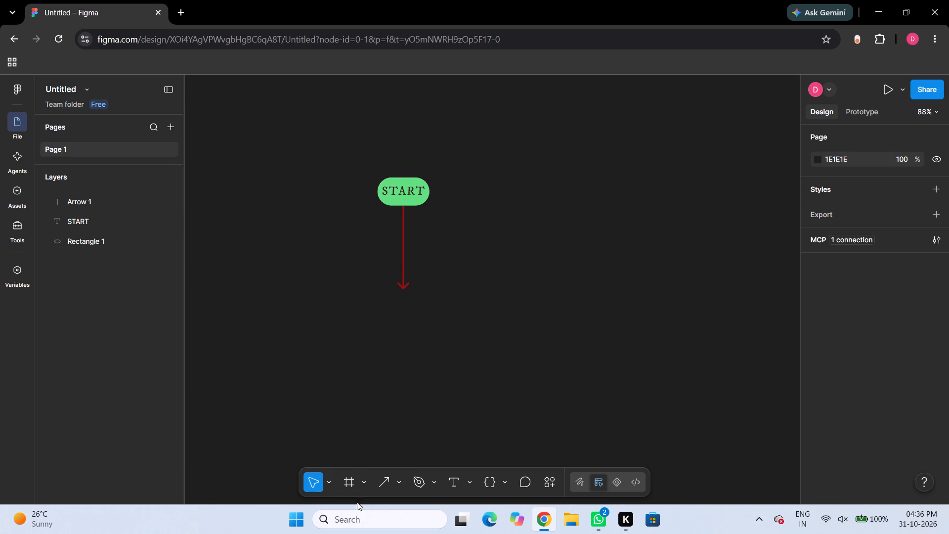
Draw a rectangle about 195 × 112 just below the arrow's tip.
left_click(362, 486)
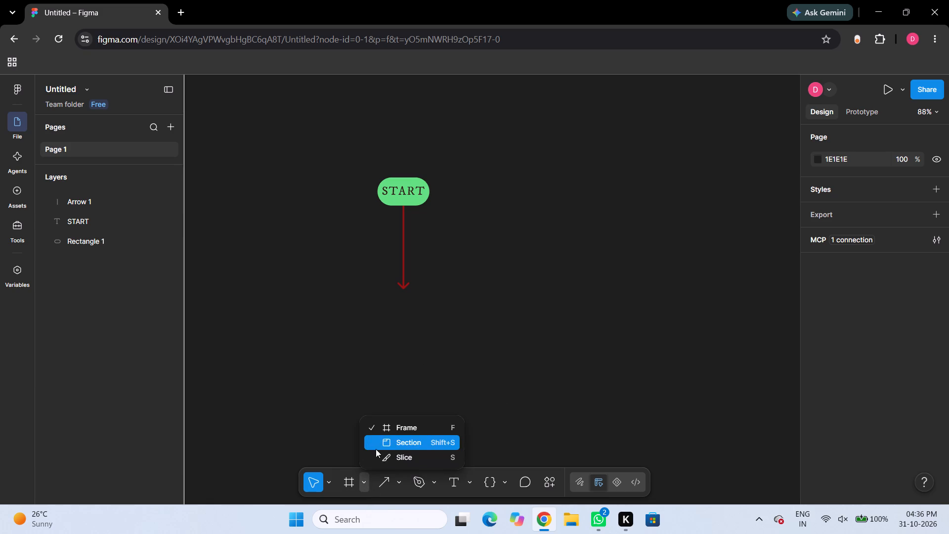
left_click(400, 479)
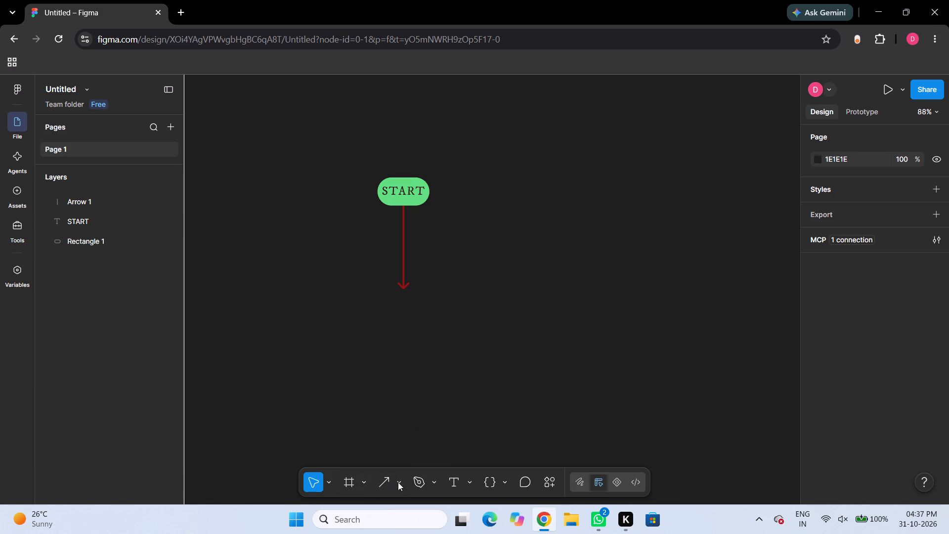
left_click(400, 484)
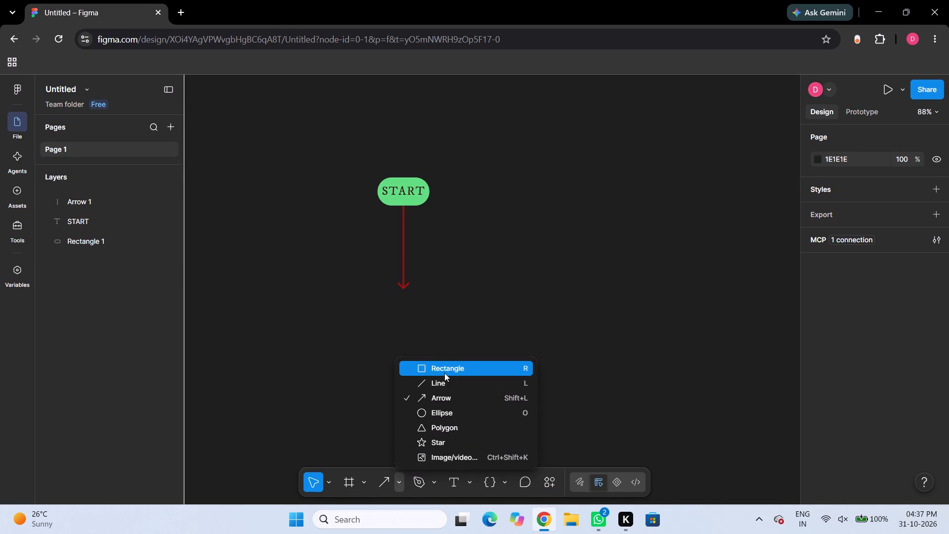
left_click(444, 370)
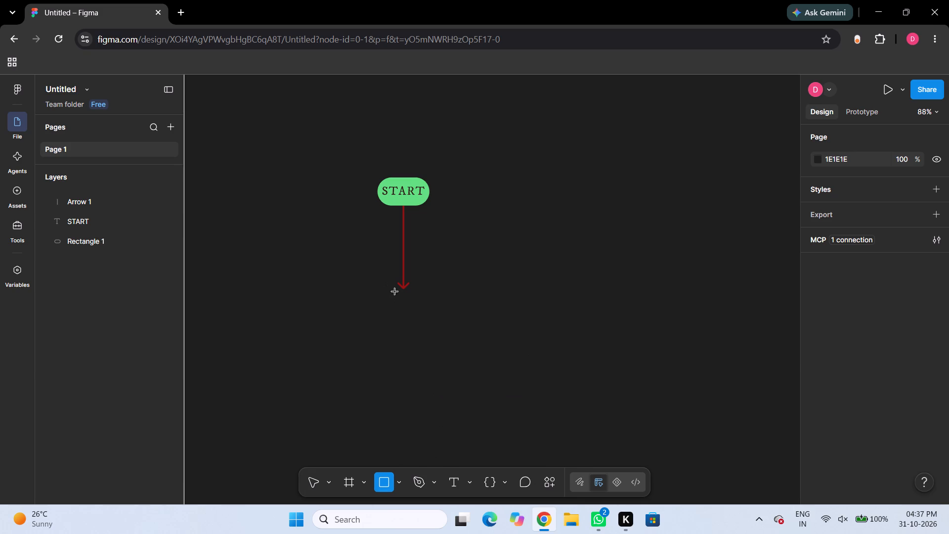
left_click_drag(353, 302, 457, 370)
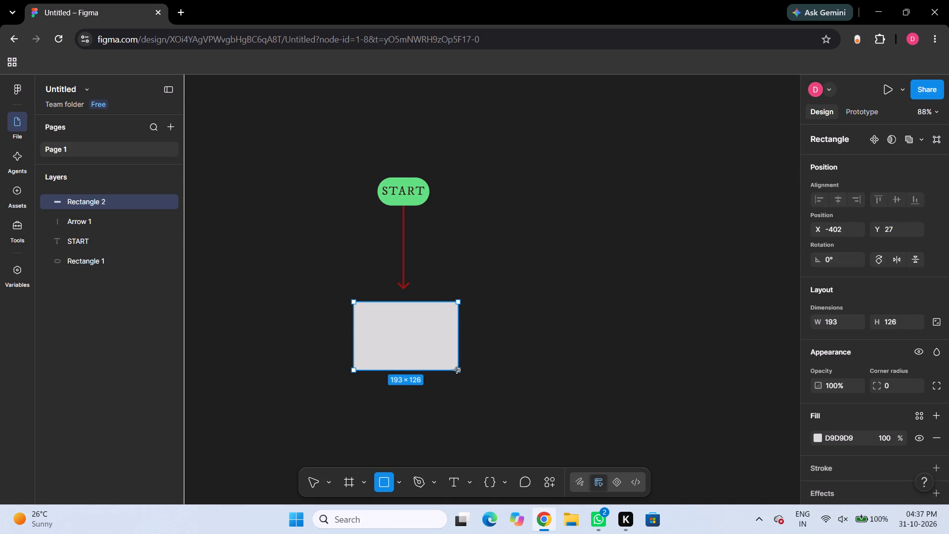
left_click_drag(457, 370, 456, 357)
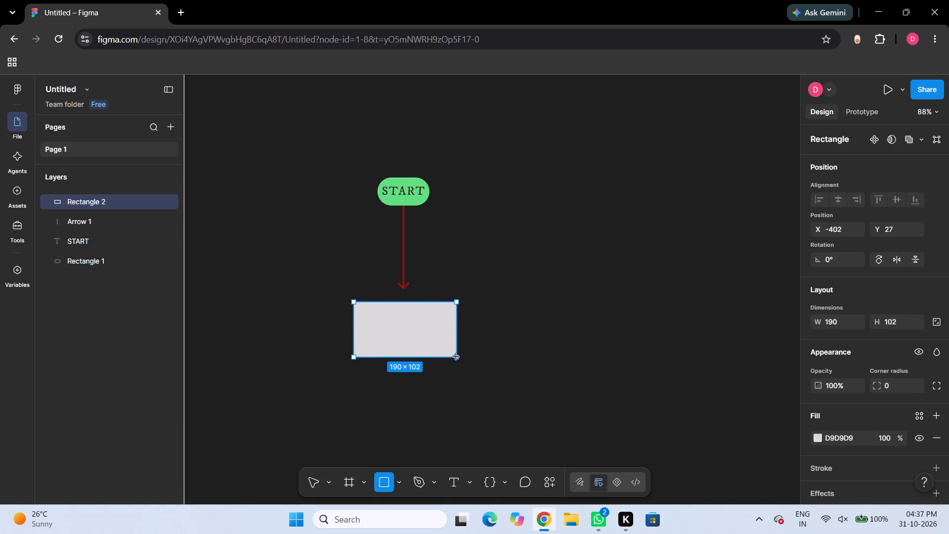
left_click_drag(456, 357, 459, 363)
Move the new rectangle so its top edge meets the arrow tip, centred under the arrow at about X -407, Y 2.
left_click_drag(412, 327, 412, 325)
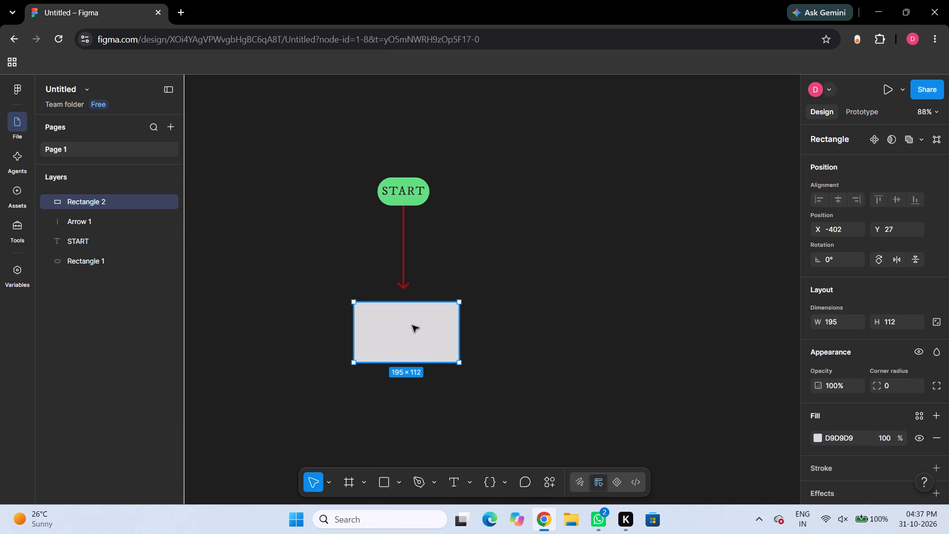
left_click_drag(412, 325, 410, 314)
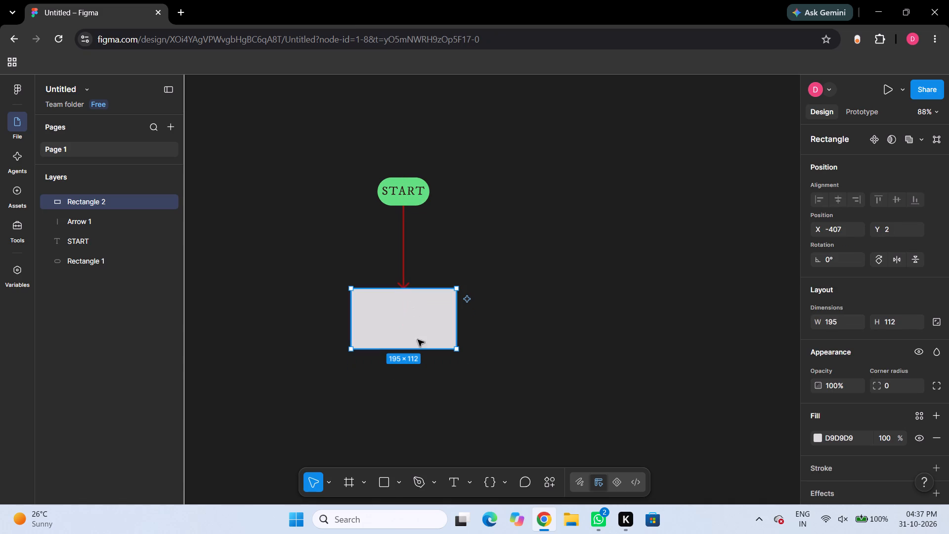
Fill the rectangle below the arrow with dark green 1D830A.
left_click(814, 438)
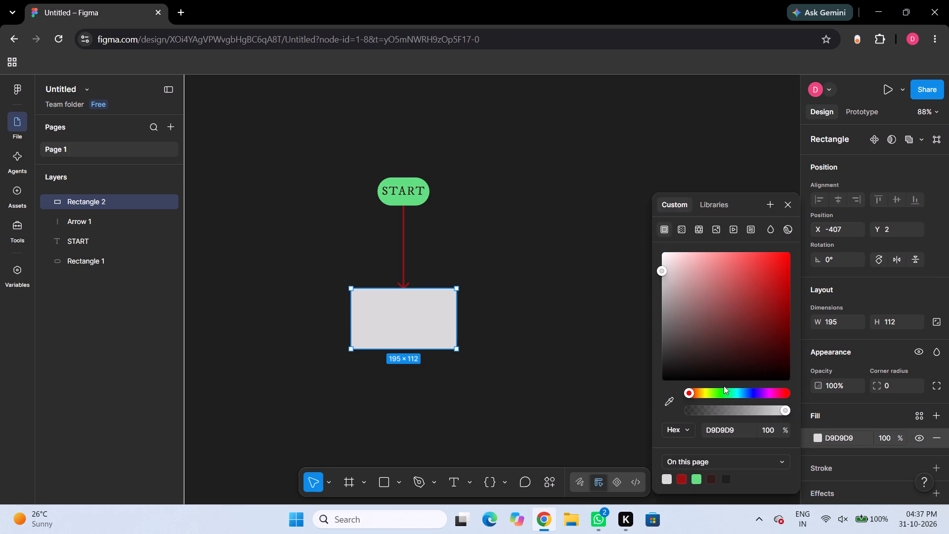
left_click(719, 389)
left_click_drag(769, 315, 774, 319)
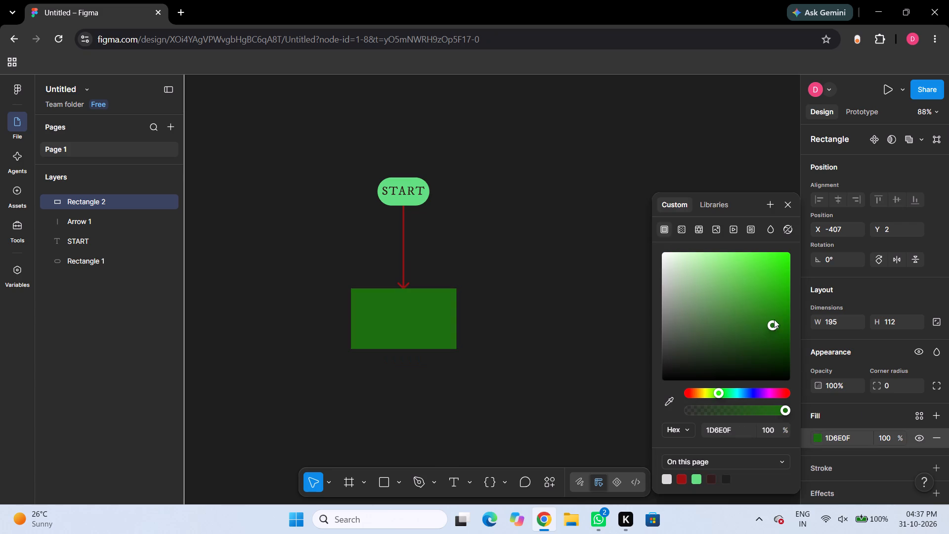
left_click_drag(774, 319, 780, 314)
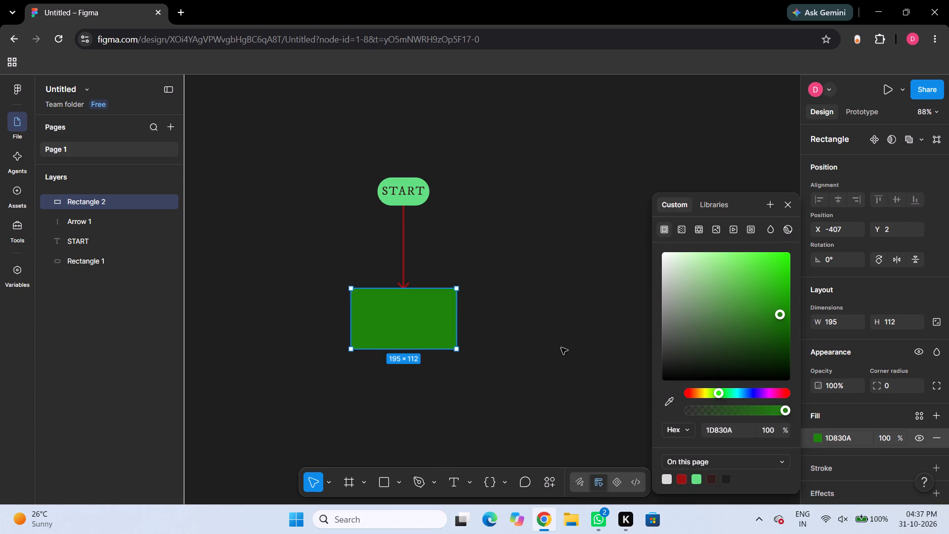
left_click(529, 395)
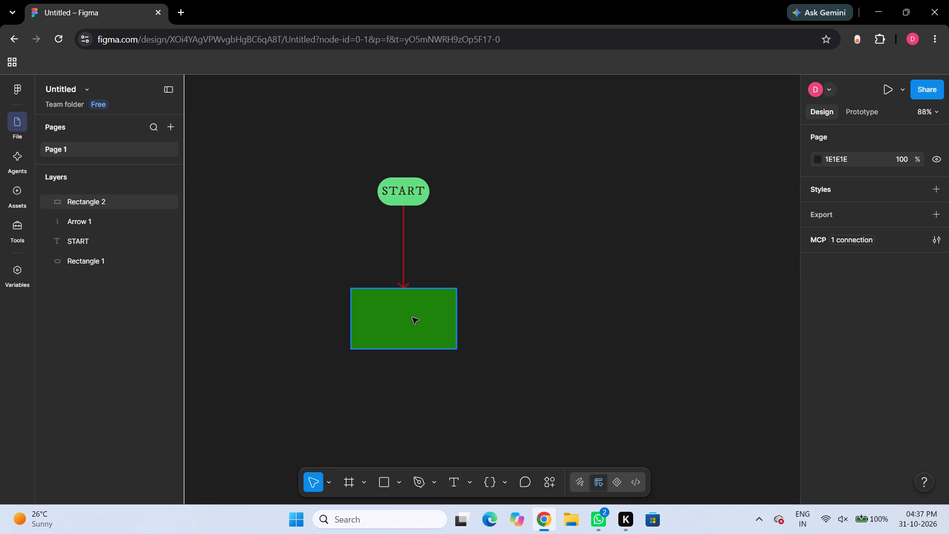
Add the text "Sign Up" inside the dark green rectangle.
left_click(442, 329)
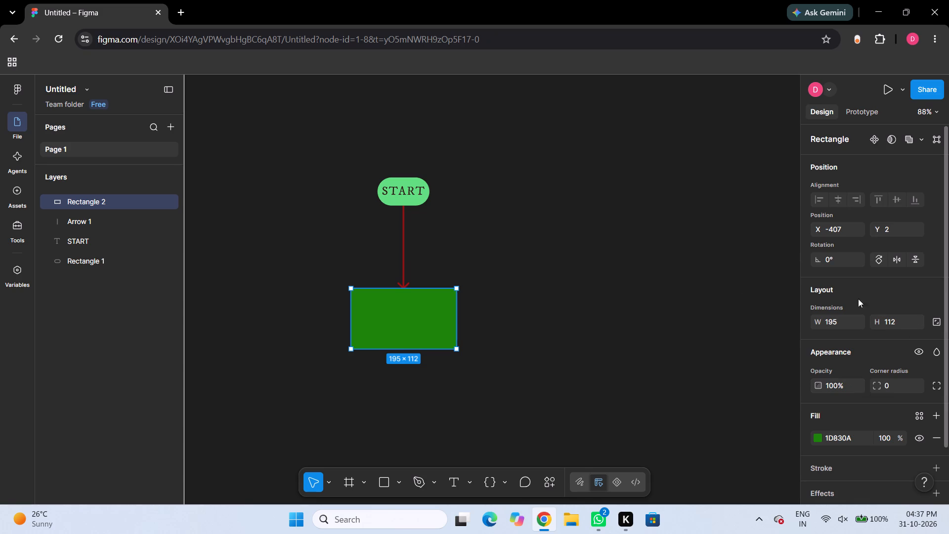
left_click(450, 483)
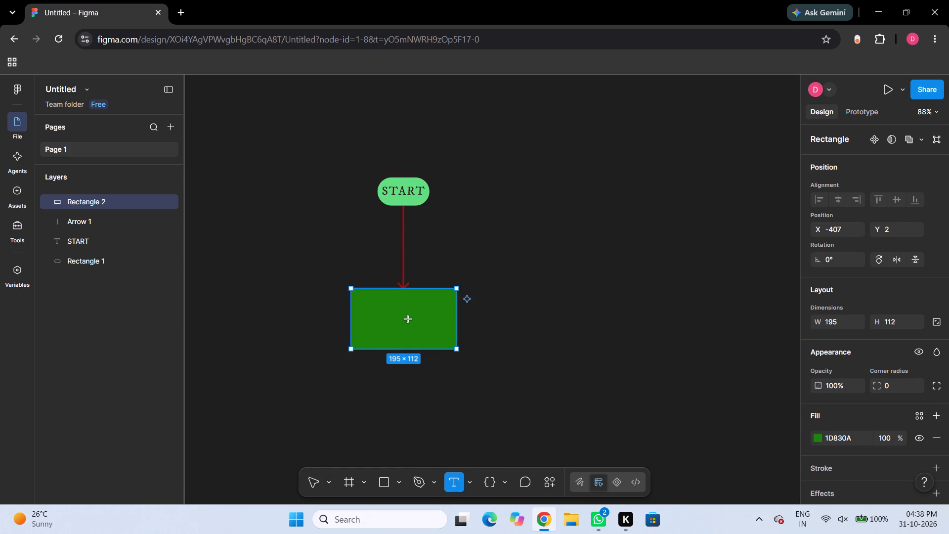
left_click(373, 317)
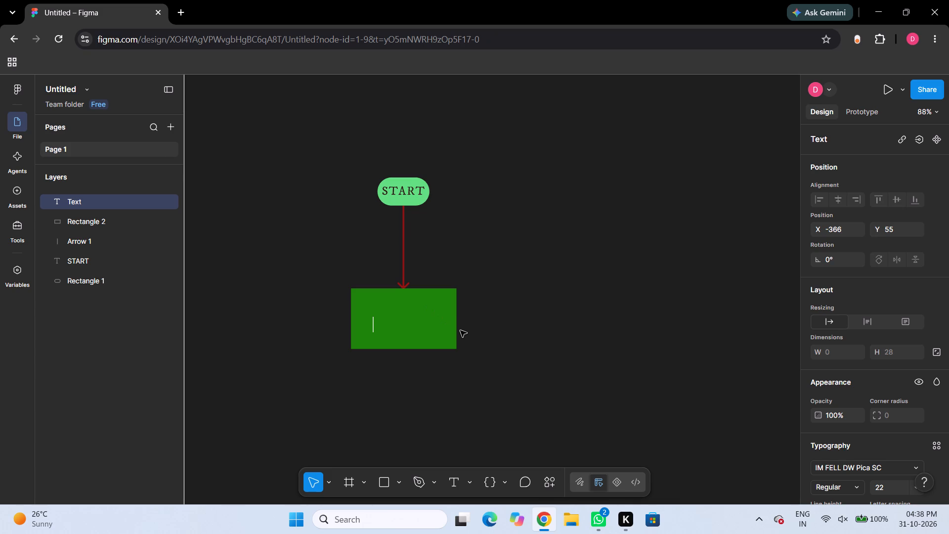
type("ign")
key("space")
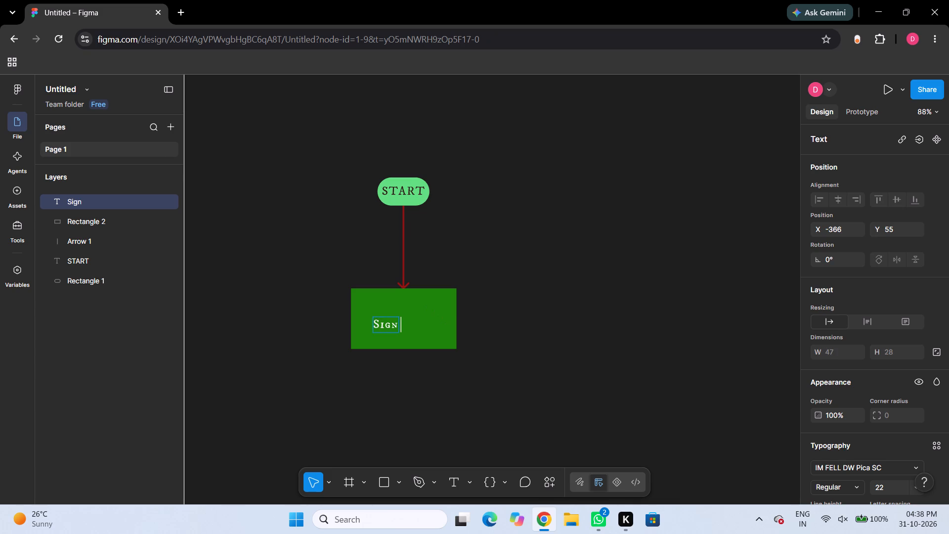
key("u")
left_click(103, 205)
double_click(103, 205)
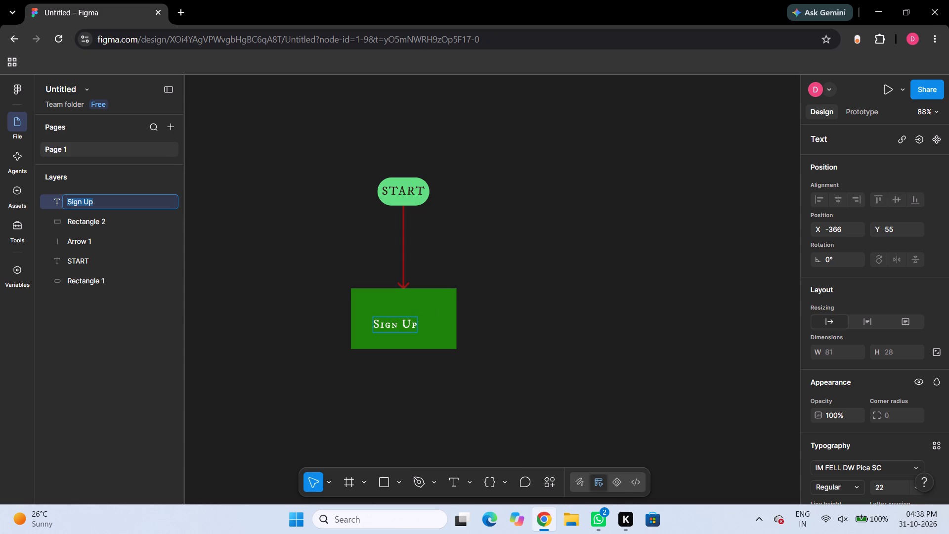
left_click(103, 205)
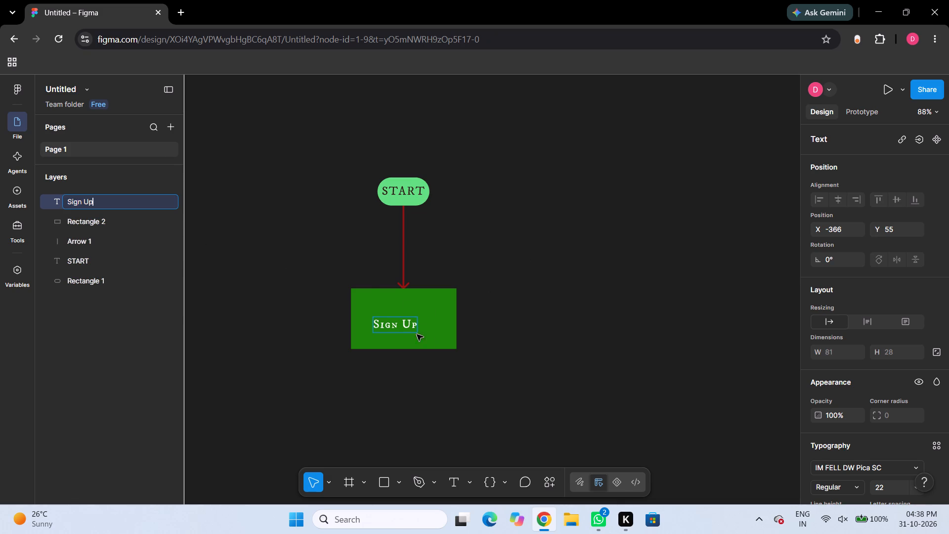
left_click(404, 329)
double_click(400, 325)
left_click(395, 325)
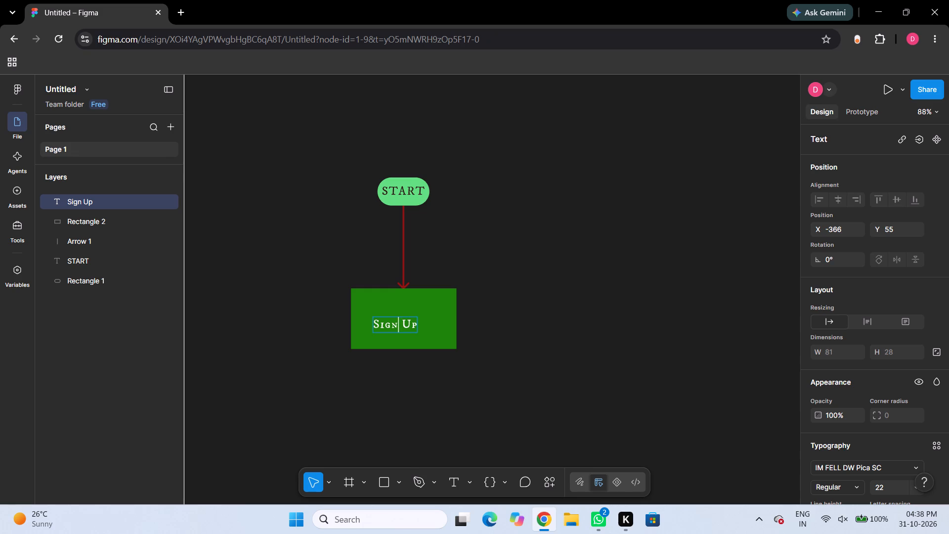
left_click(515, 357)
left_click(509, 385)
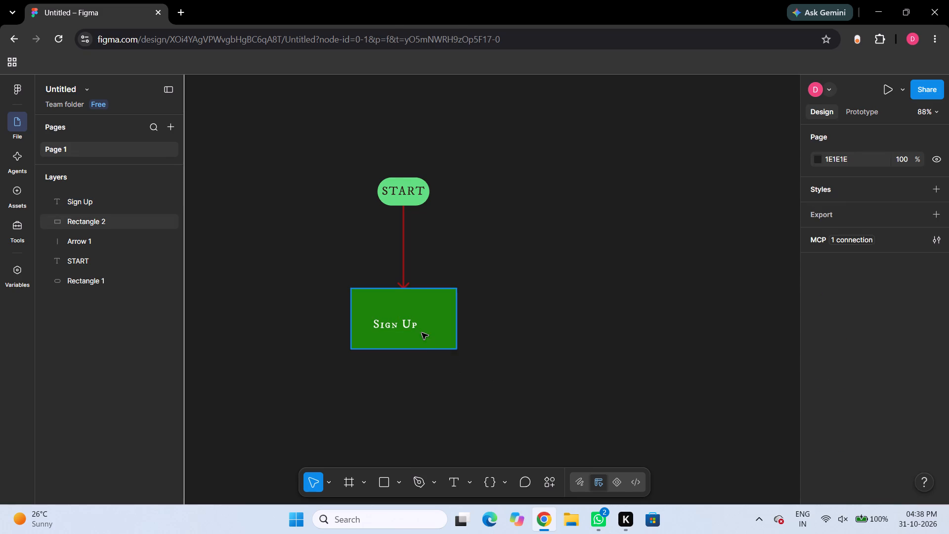
Move the Sign Up text to the centre of the green rectangle, at about X -350, Y 44.
left_click(408, 326)
left_click_drag(408, 322, 413, 320)
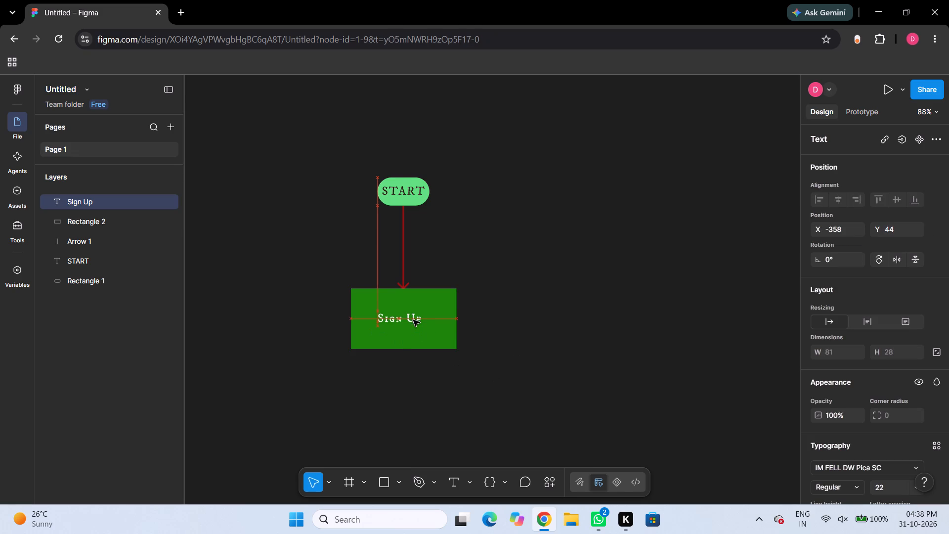
left_click_drag(413, 320, 416, 316)
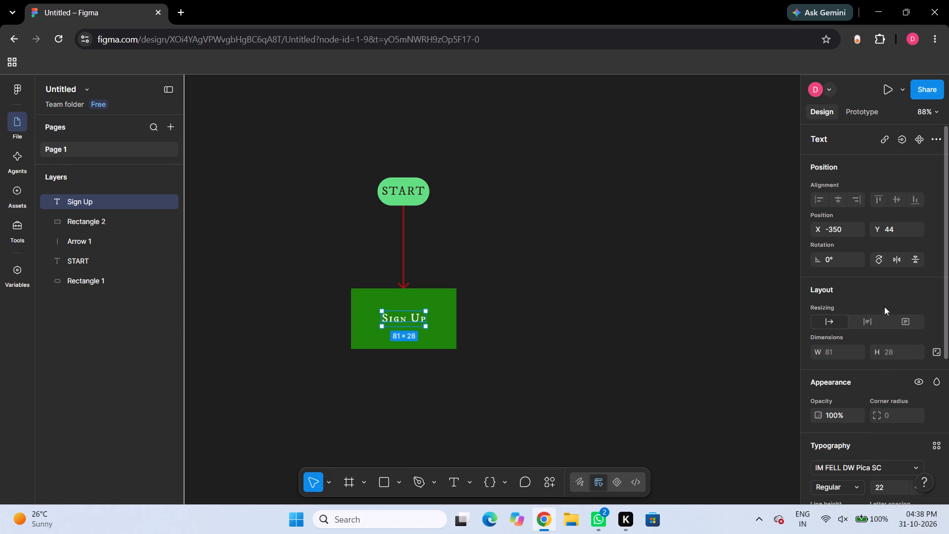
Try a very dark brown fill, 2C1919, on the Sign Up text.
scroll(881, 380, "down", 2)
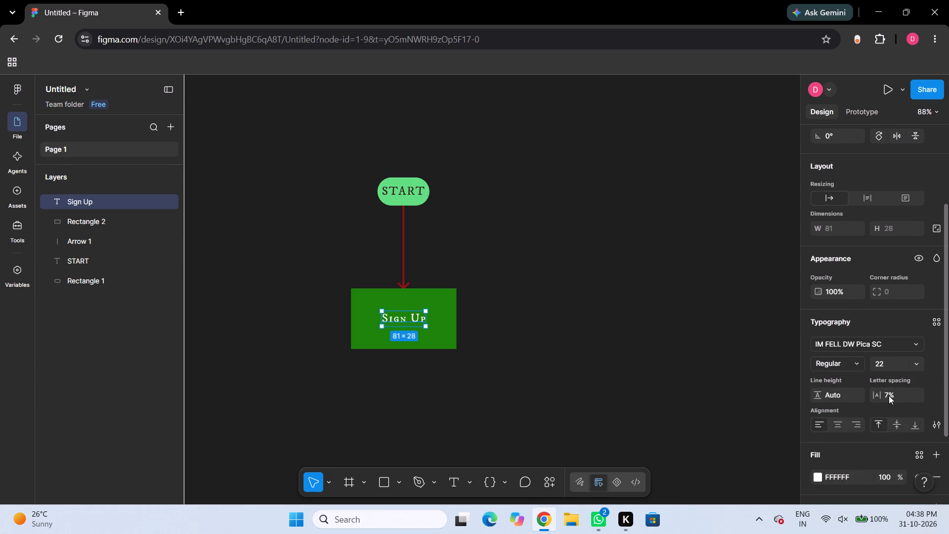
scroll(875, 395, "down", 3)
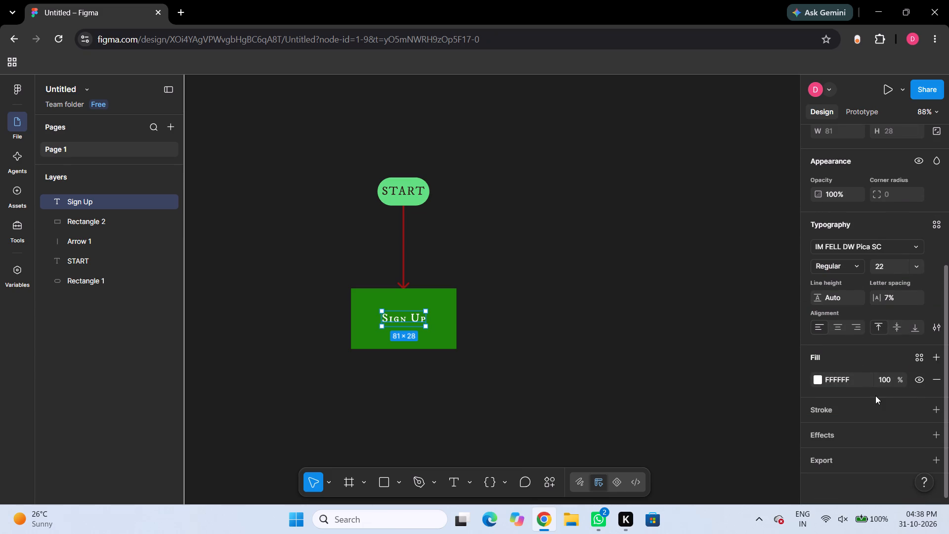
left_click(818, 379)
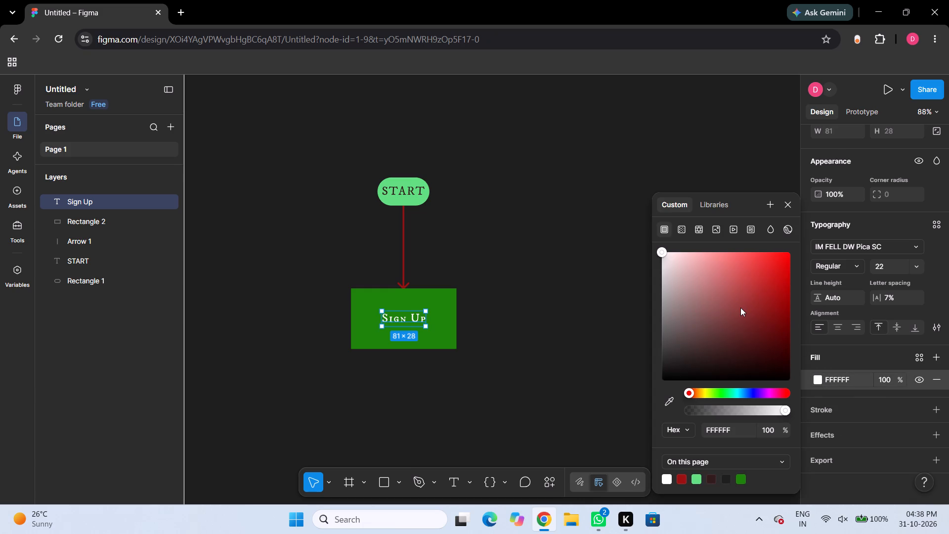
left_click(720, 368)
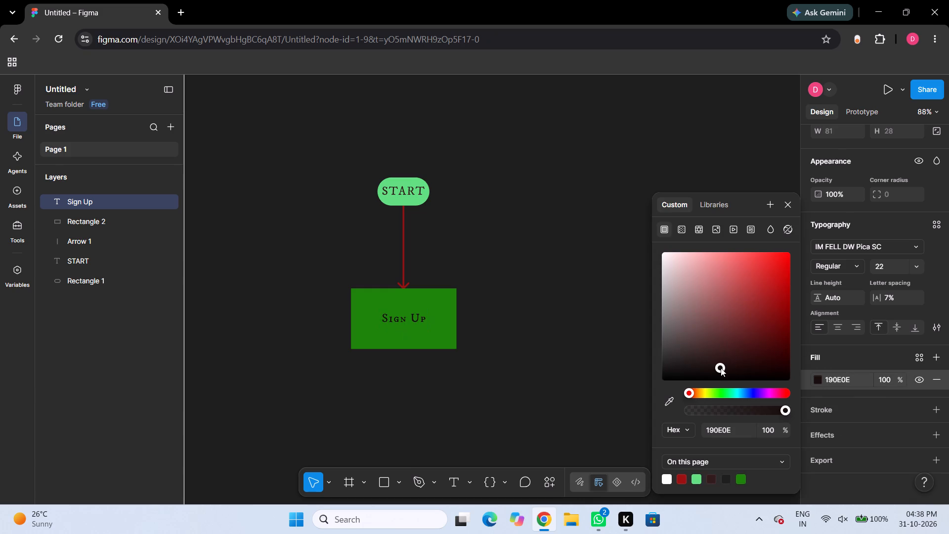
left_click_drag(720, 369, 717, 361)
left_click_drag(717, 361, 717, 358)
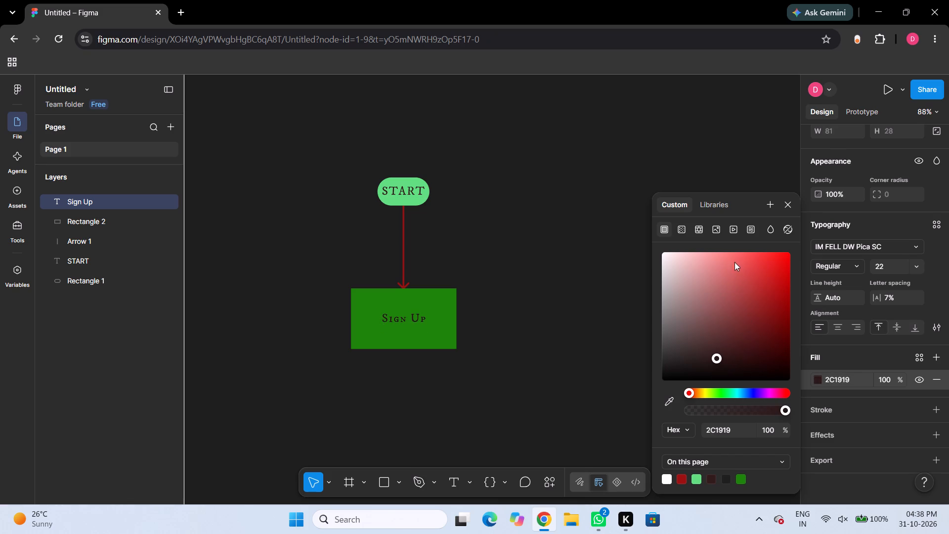
Set the Sign Up text's fill to near-white FDFCFC.
left_click(660, 257)
left_click_drag(666, 257, 666, 251)
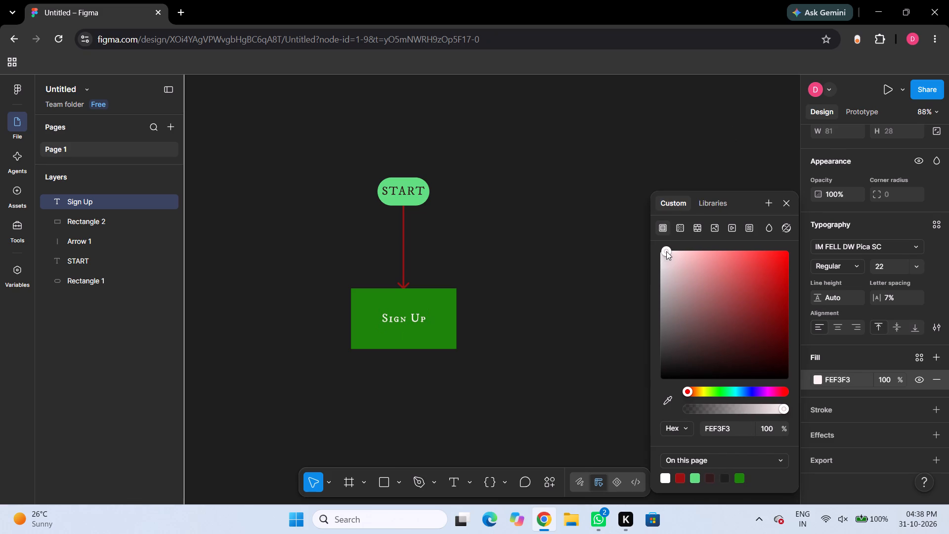
left_click_drag(666, 251, 661, 252)
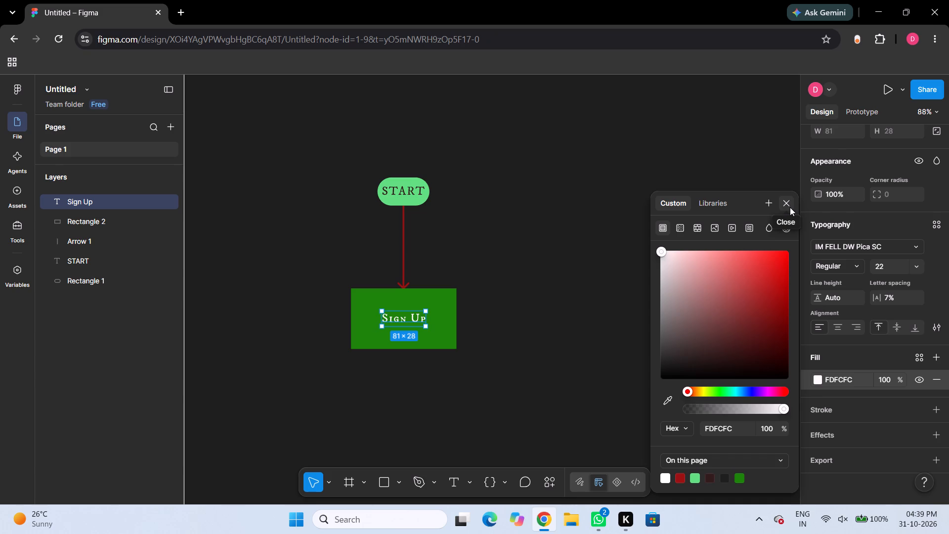
left_click(790, 207)
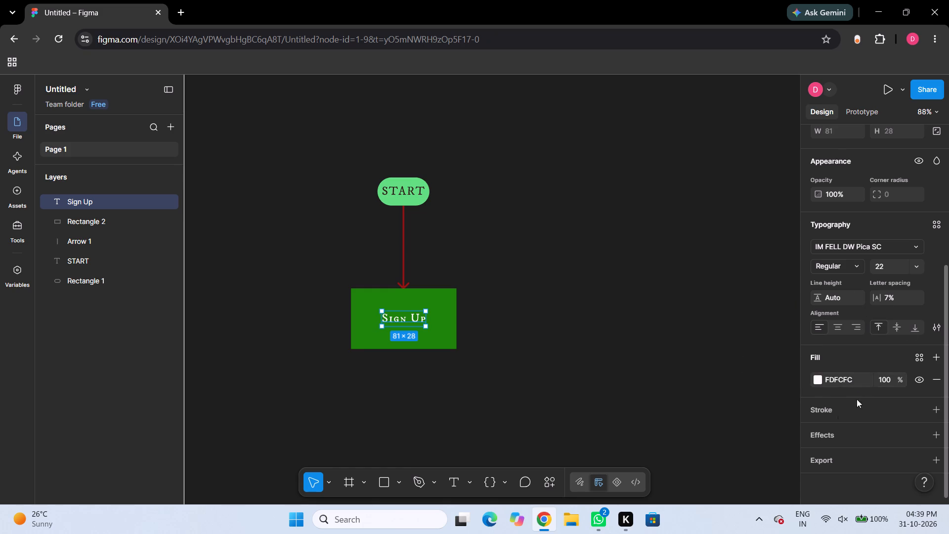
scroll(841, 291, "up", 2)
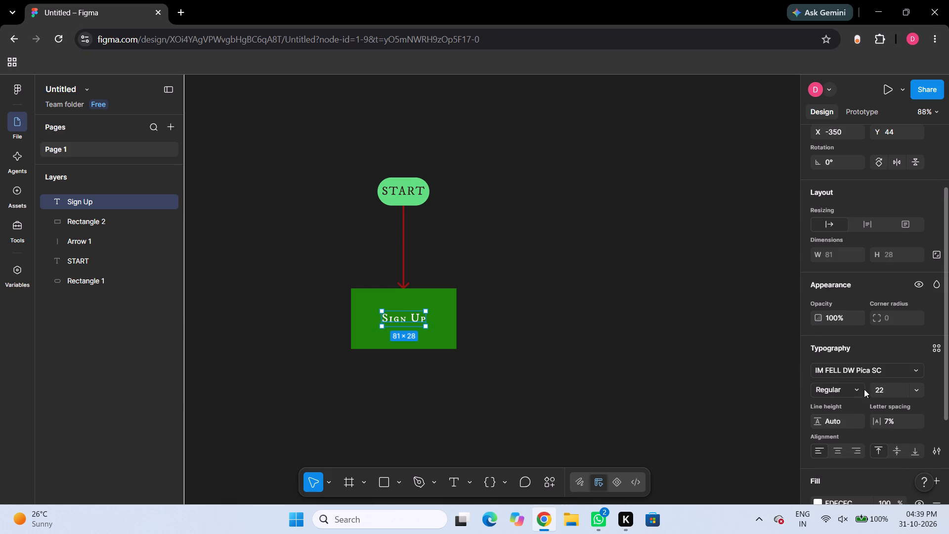
Enlarge the Sign Up text to font size 48 and recentre it in the green rectangle, at about X -398, Y 28.
left_click(892, 392)
key("Up")
key("Up")
key("Up")
key("Up")
key("Up")
key("Up")
key("Up")
key("Up")
key("Up")
key("Up")
key("Up")
key("Up")
key("Up")
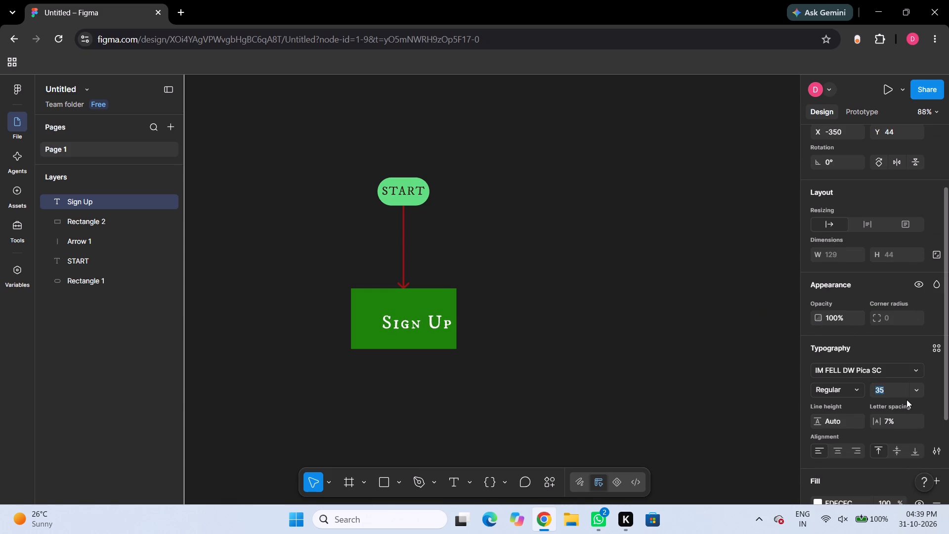
key("Up")
key("Up")
key("Up")
key("Up")
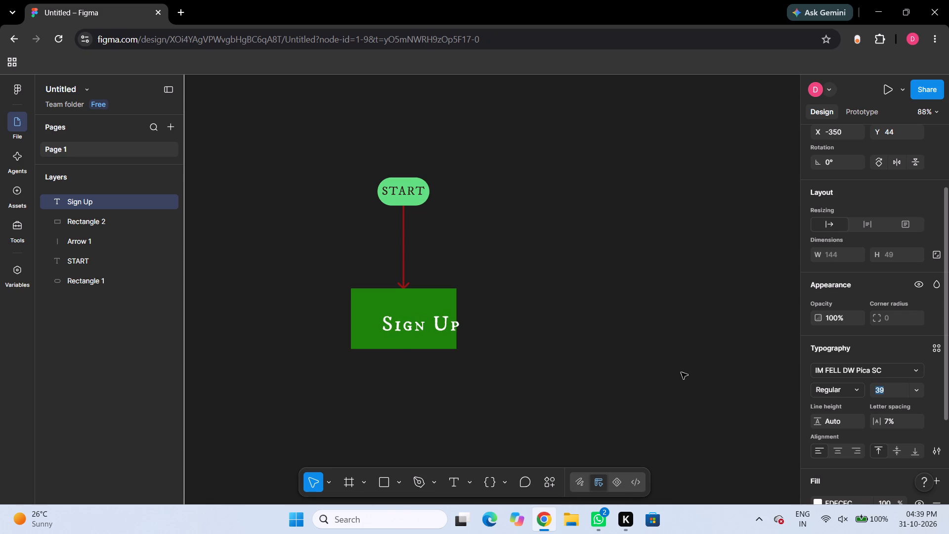
left_click_drag(437, 323, 420, 319)
left_click(894, 388)
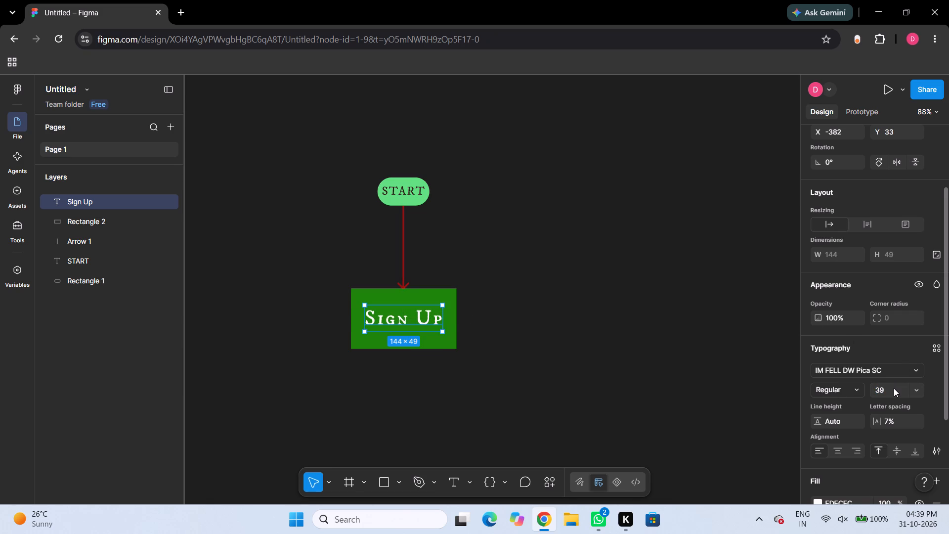
key("Up")
key("Up")
key("Up")
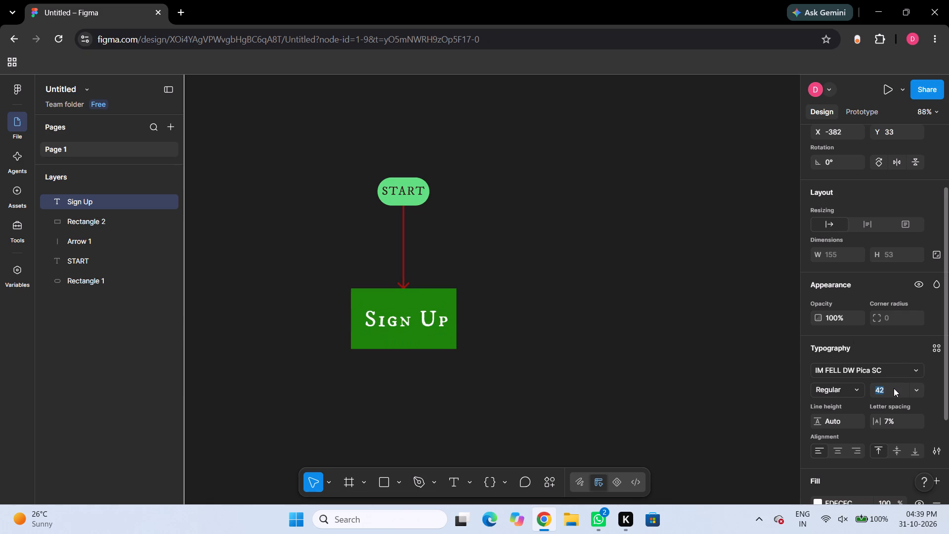
key("Up")
key("Up")
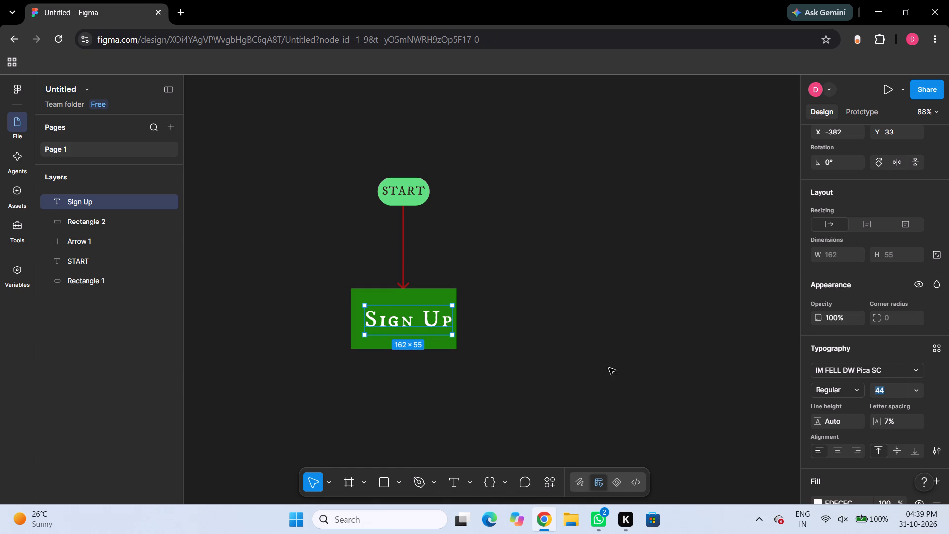
left_click_drag(426, 324, 416, 320)
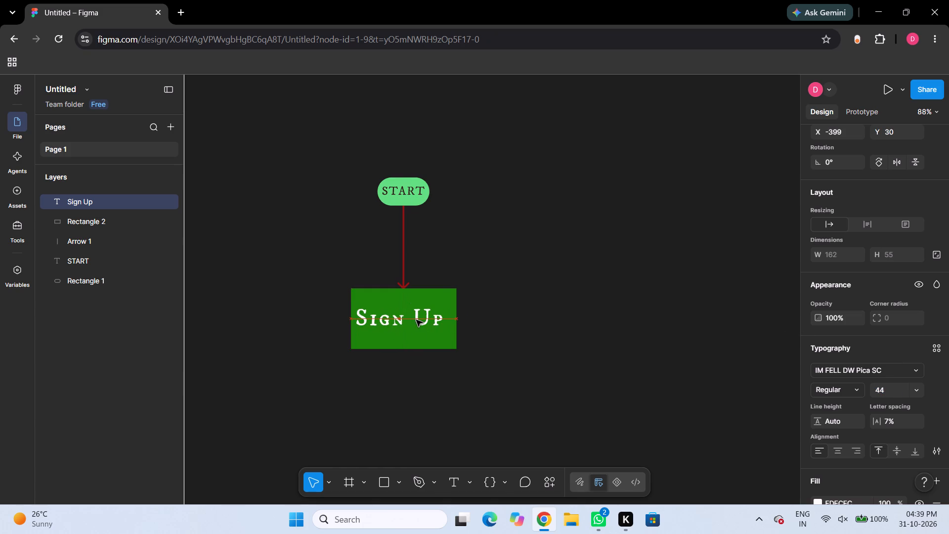
left_click_drag(416, 320, 418, 324)
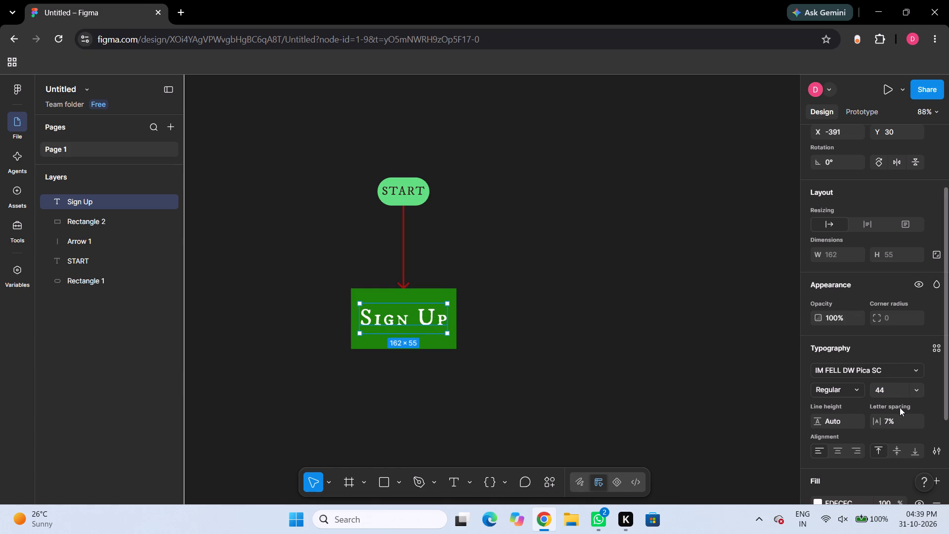
left_click(887, 390)
key("Up")
key("Up")
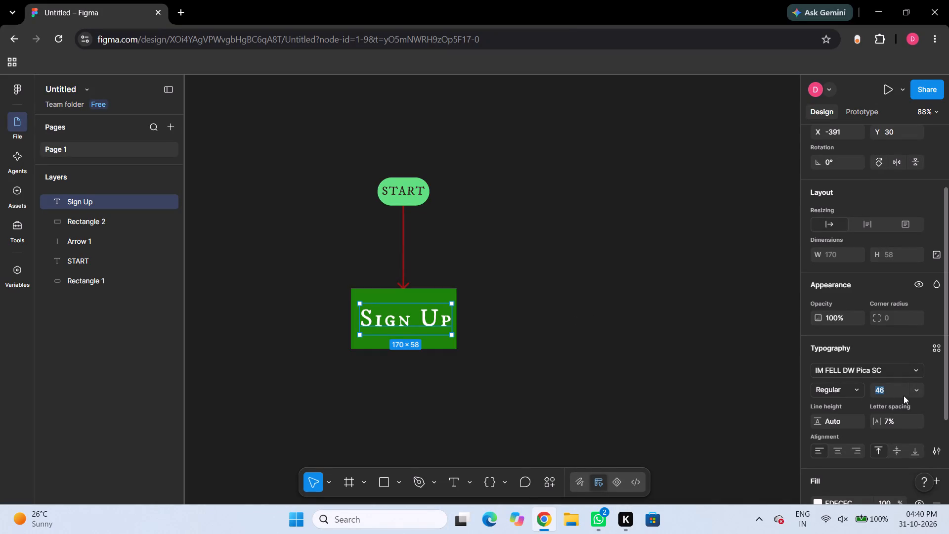
key("Up")
key("Up")
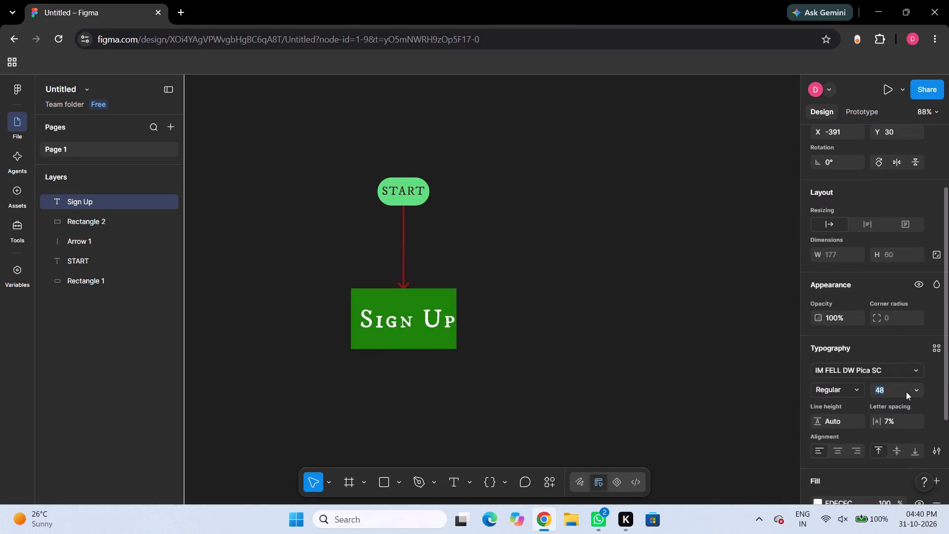
left_click(407, 318)
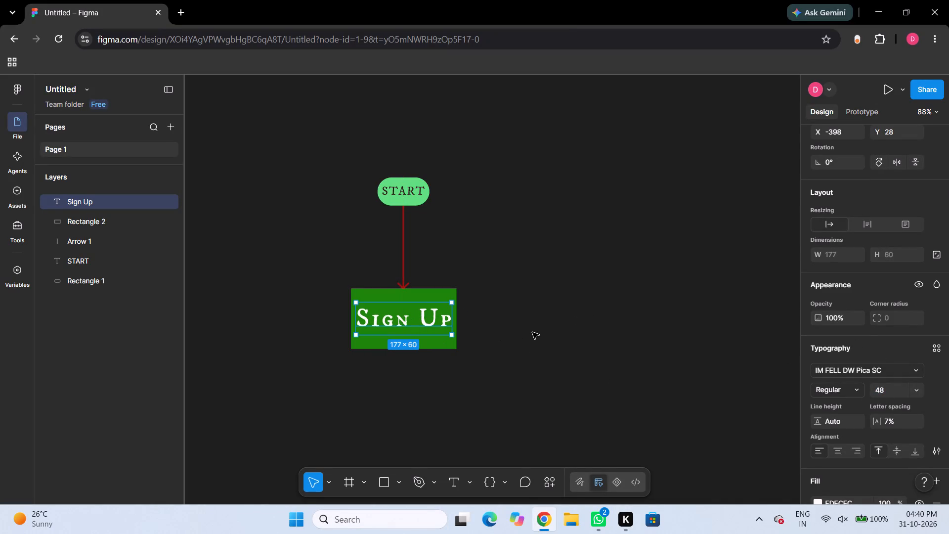
left_click(518, 357)
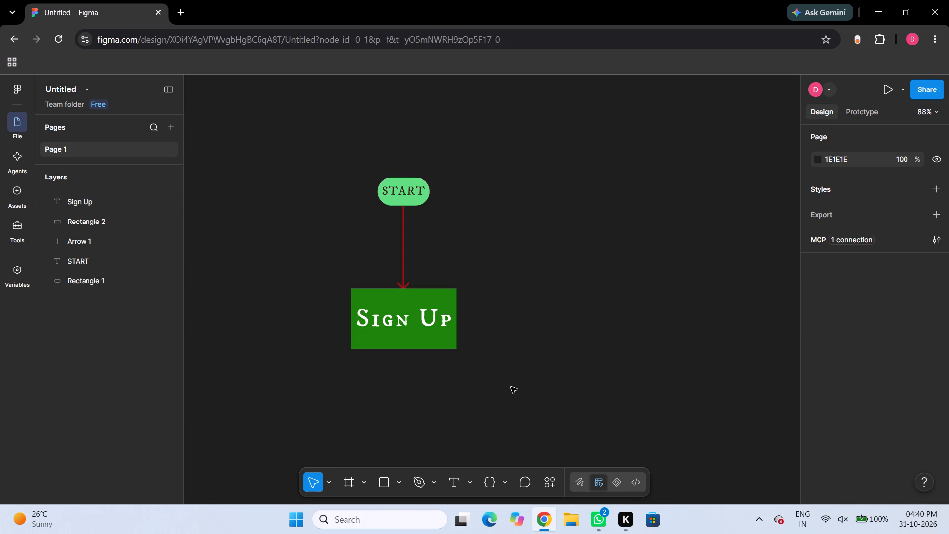
Draw a horizontal arrow about 80 long, pointing right from the middle of the Sign Up rectangle's right edge.
left_click_drag(509, 387, 469, 367)
scroll(579, 353, "left", 1)
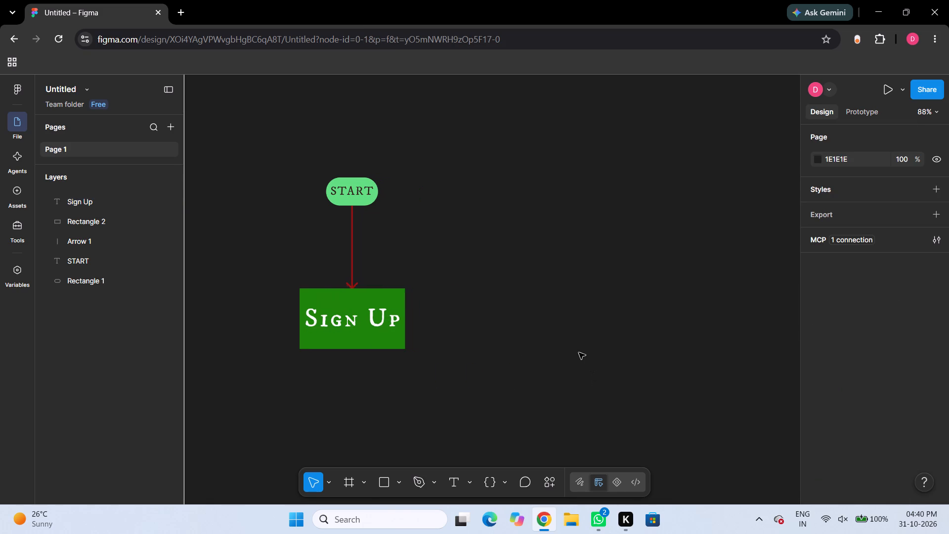
scroll(579, 353, "left", 2)
scroll(579, 353, "down", 1)
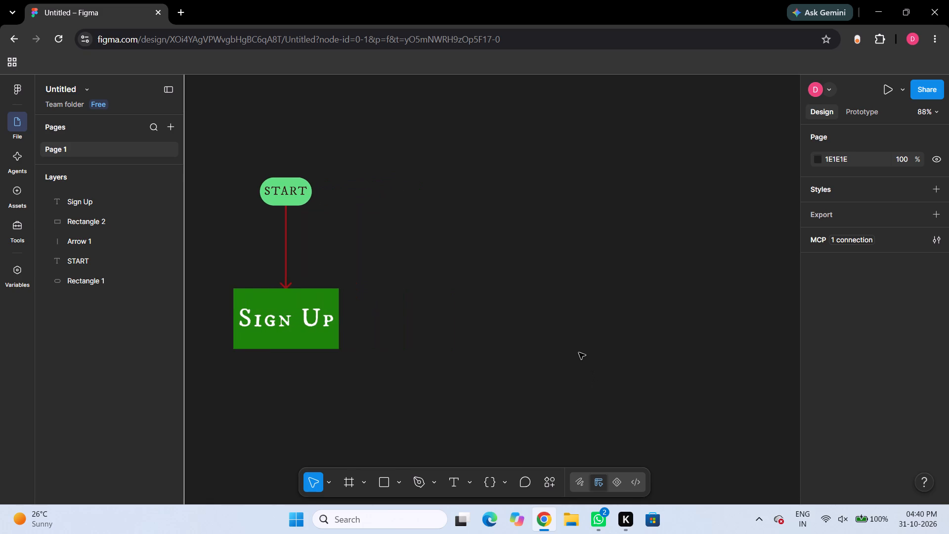
scroll(579, 353, "down", 2)
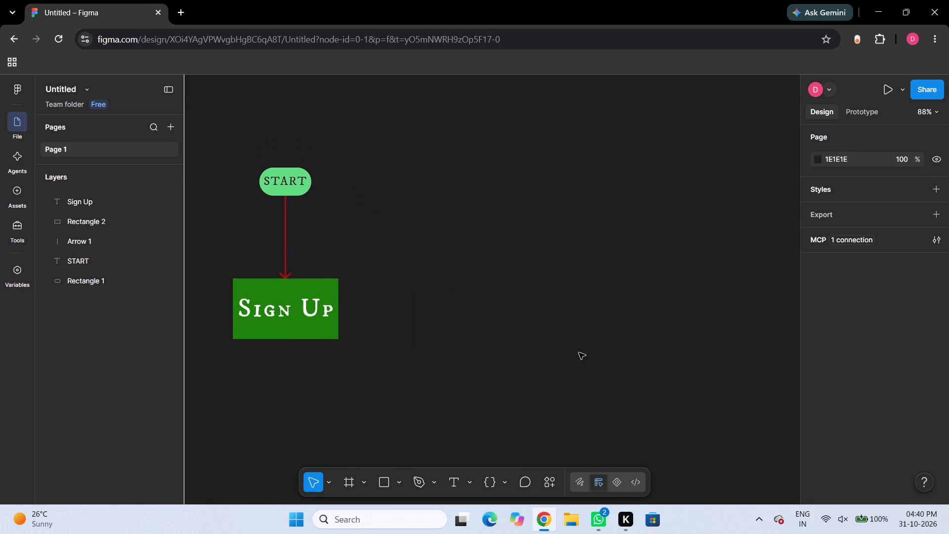
scroll(579, 353, "down", 1)
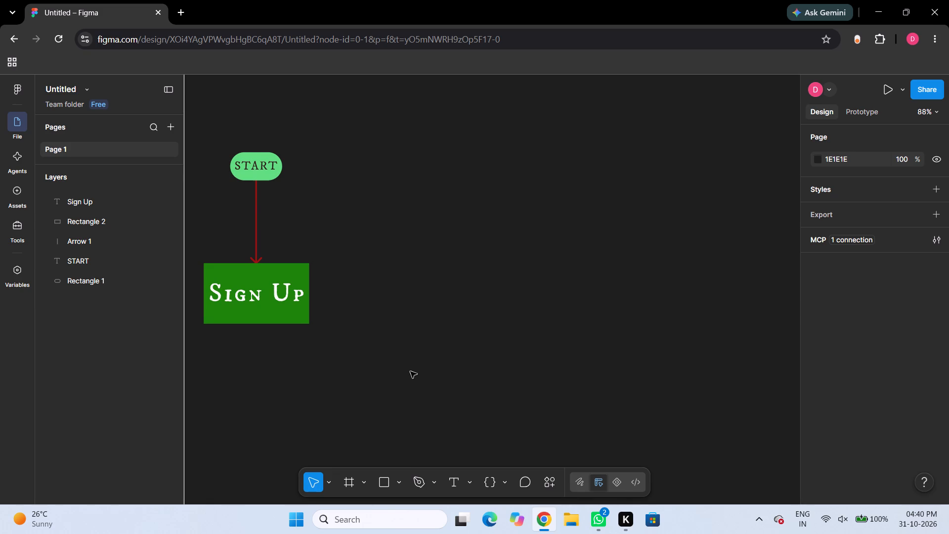
left_click(404, 481)
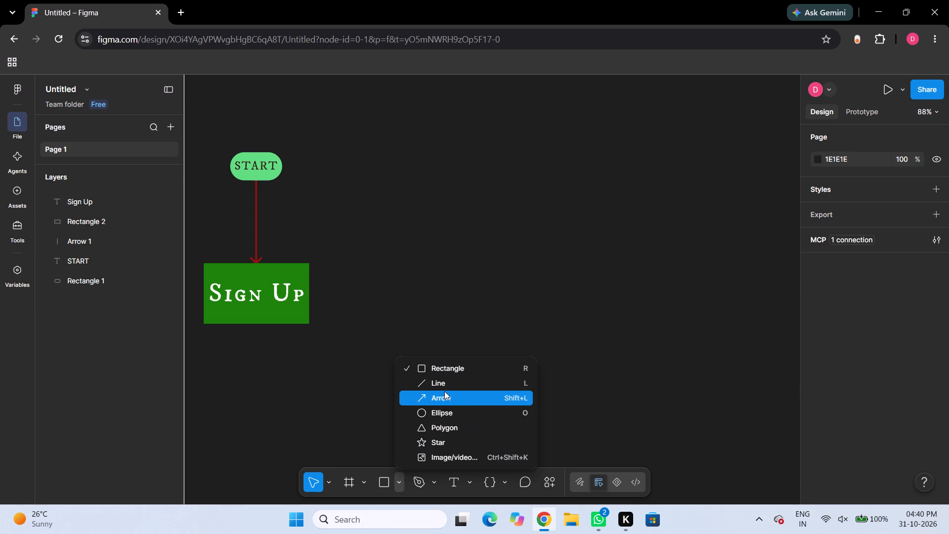
left_click(449, 396)
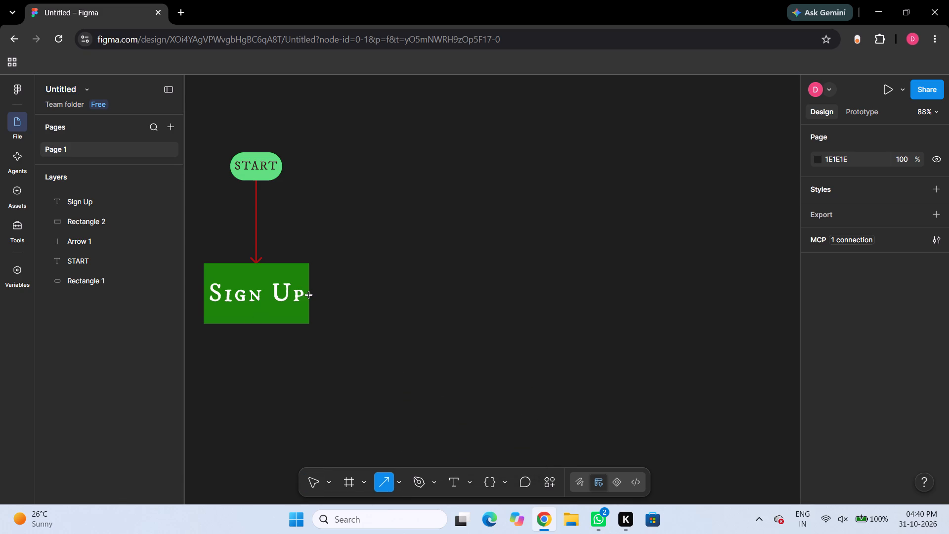
left_click_drag(310, 294, 344, 294)
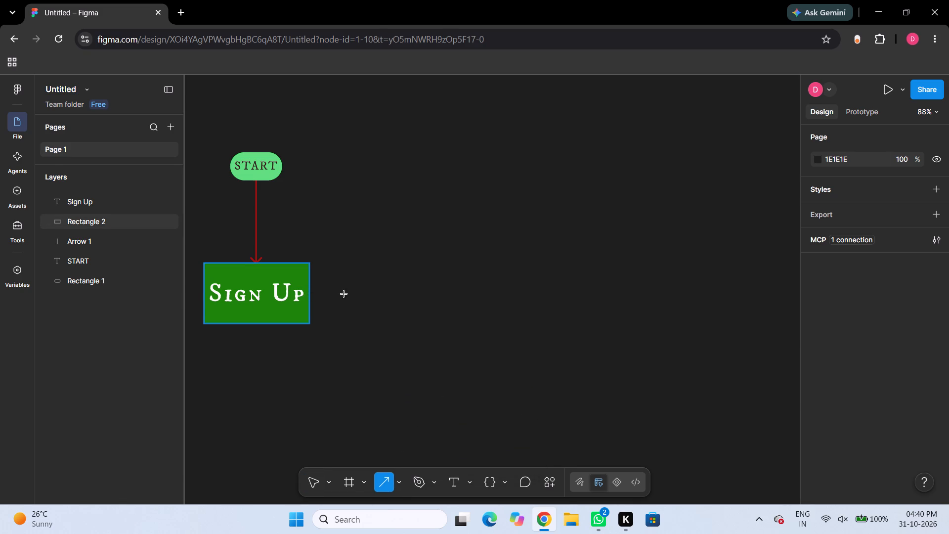
left_click_drag(344, 294, 397, 295)
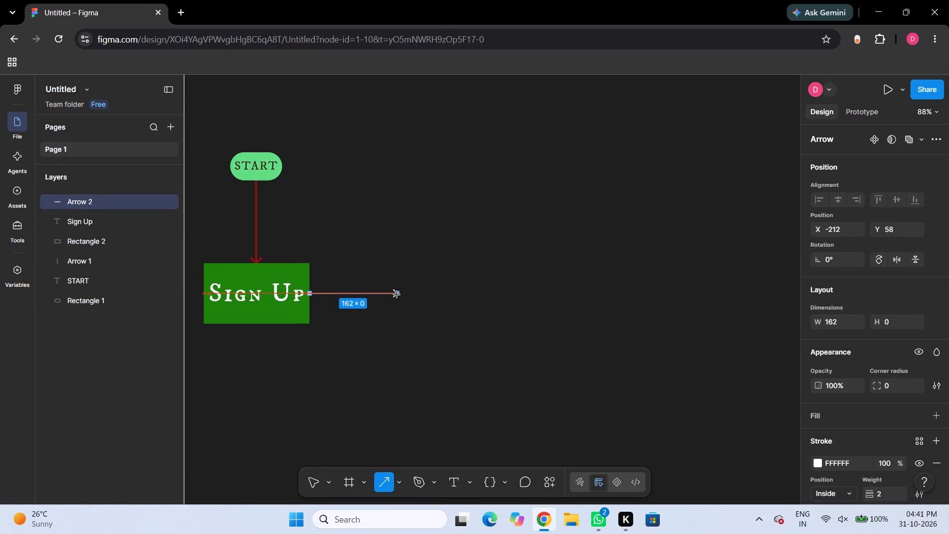
left_click_drag(397, 295, 358, 292)
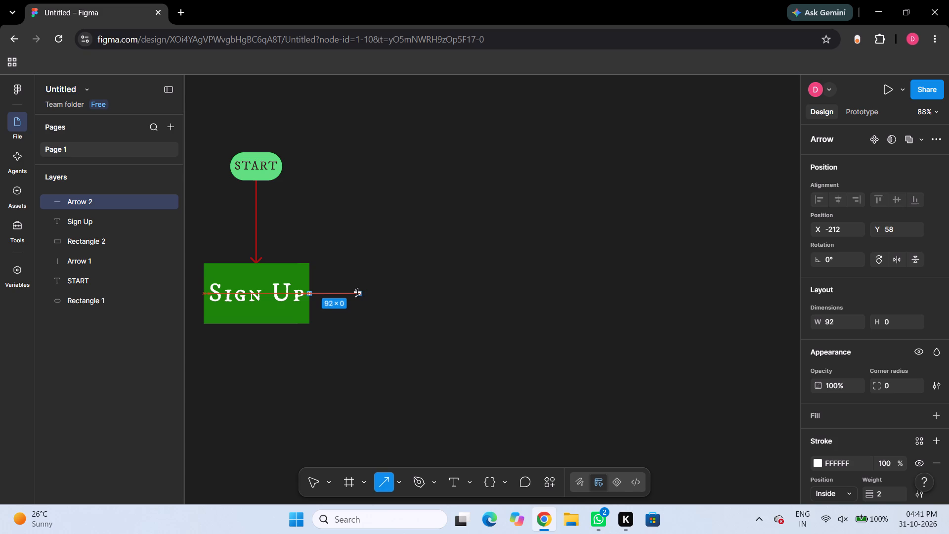
left_click_drag(358, 292, 352, 293)
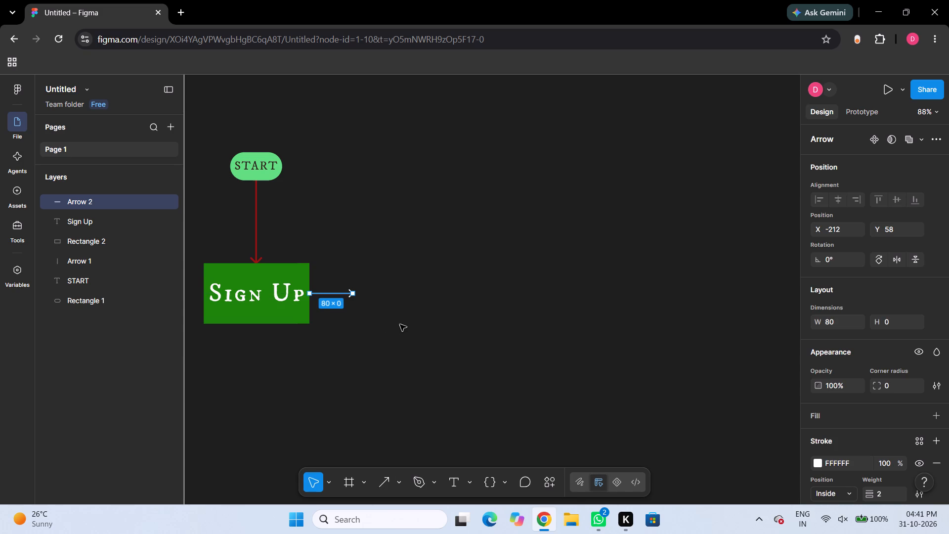
left_click(398, 322)
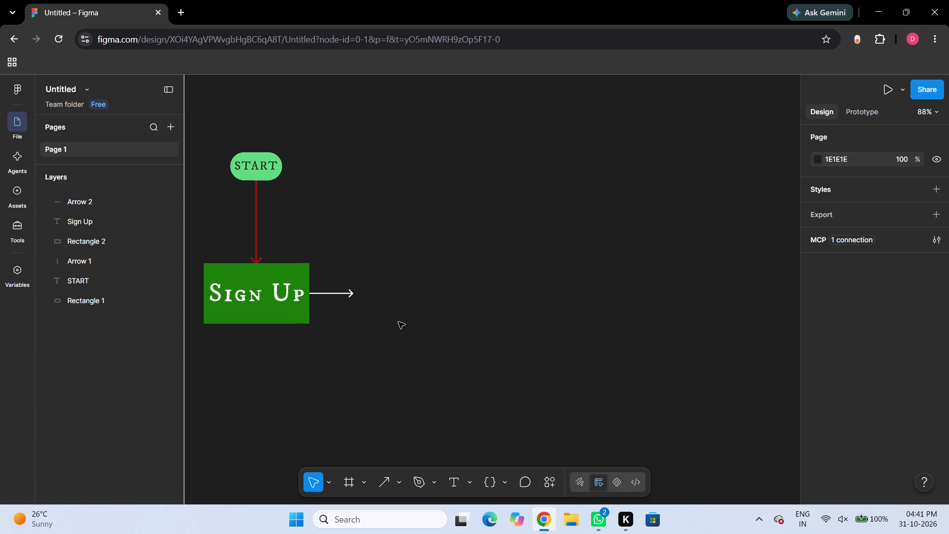
Set the stroke weight of the horizontal arrow beside the Sign Up box to 3.
left_click(338, 295)
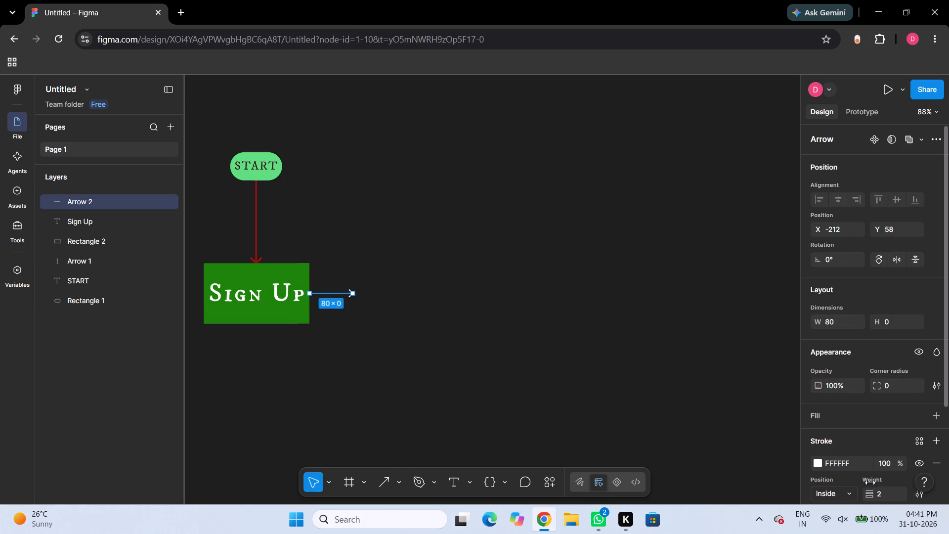
scroll(860, 446, "down", 2)
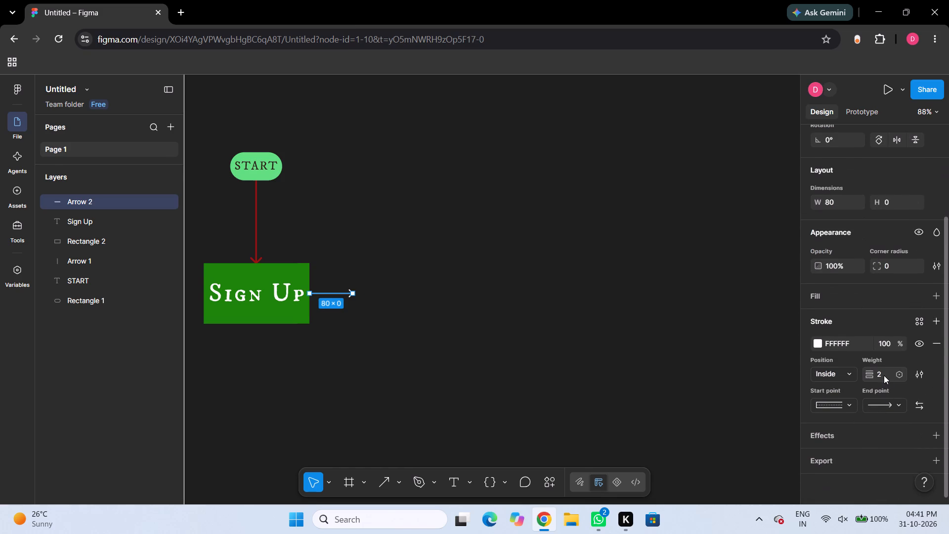
left_click(884, 375)
key("Up")
key("Up")
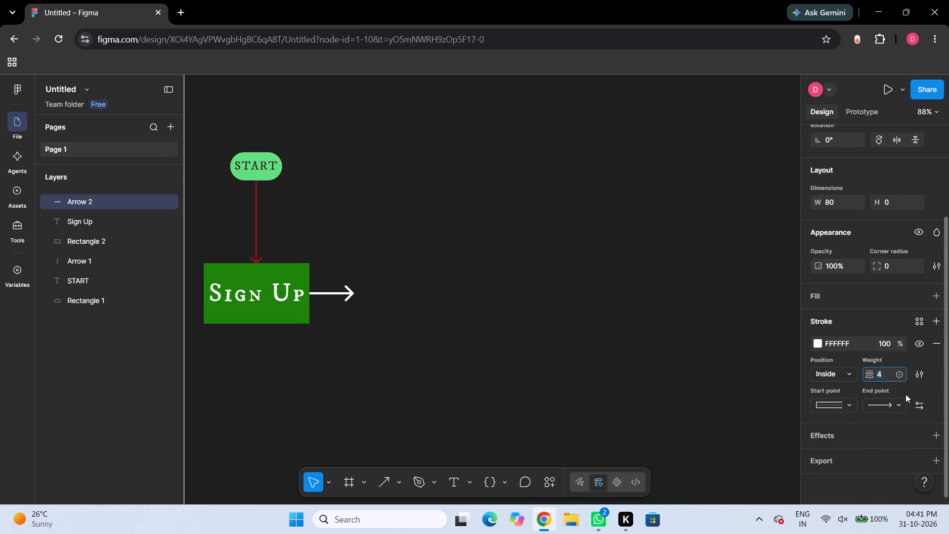
key("Down")
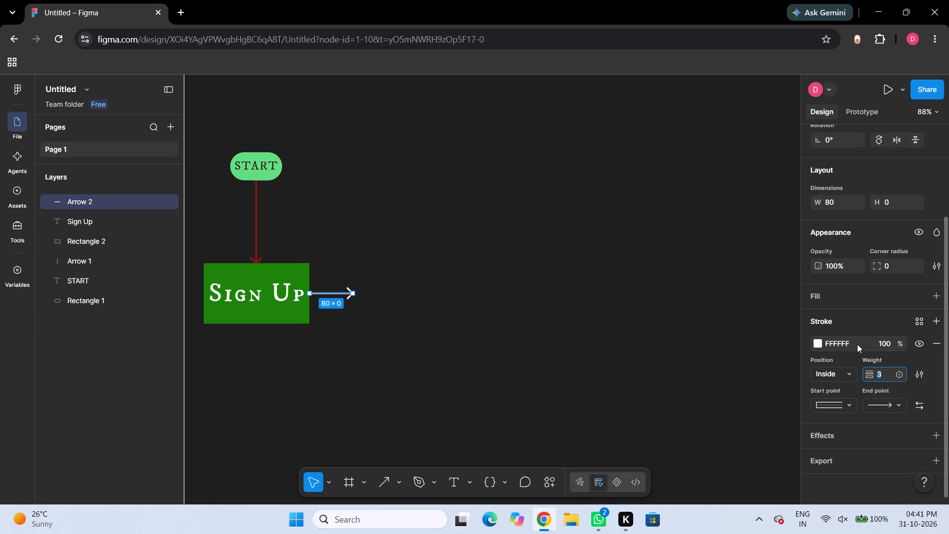
Change the horizontal arrow's stroke colour to dark red A60000.
left_click(821, 342)
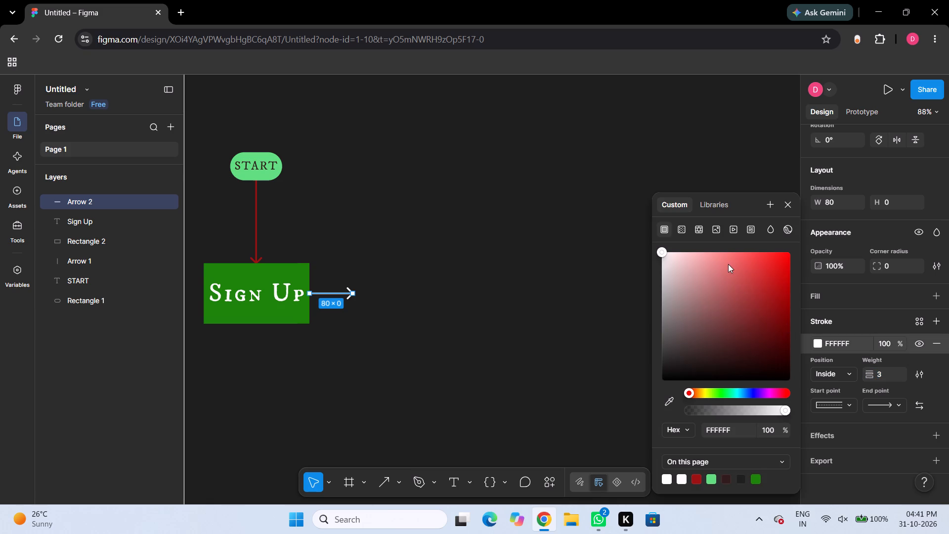
left_click(728, 264)
left_click_drag(729, 260, 802, 297)
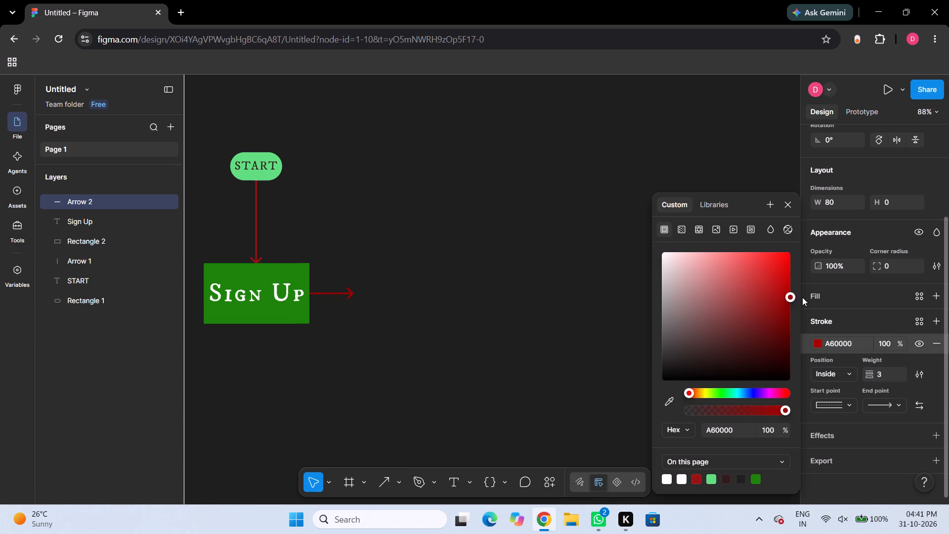
left_click(631, 284)
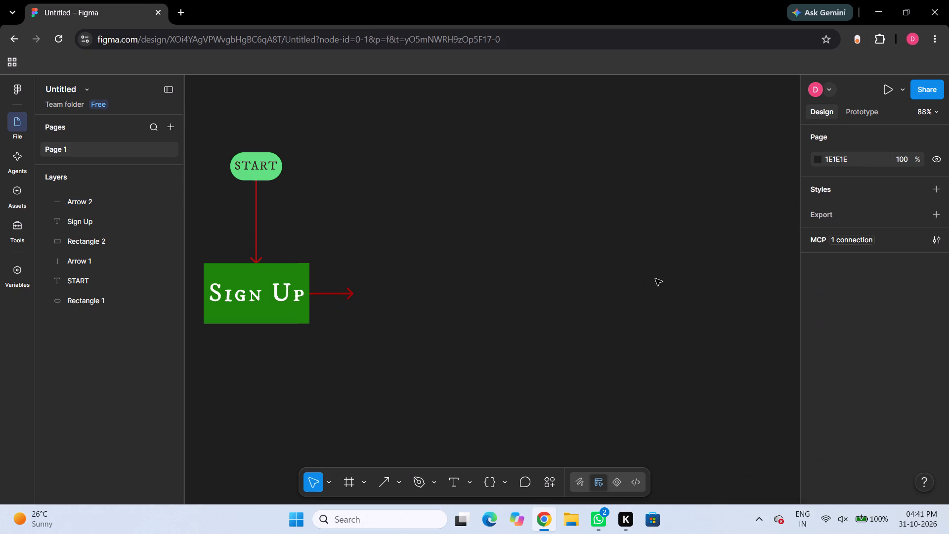
Draw a triangle about 135 × 112 with the Polygon tool, just beyond the horizontal arrow beside the Sign Up box.
left_click(361, 488)
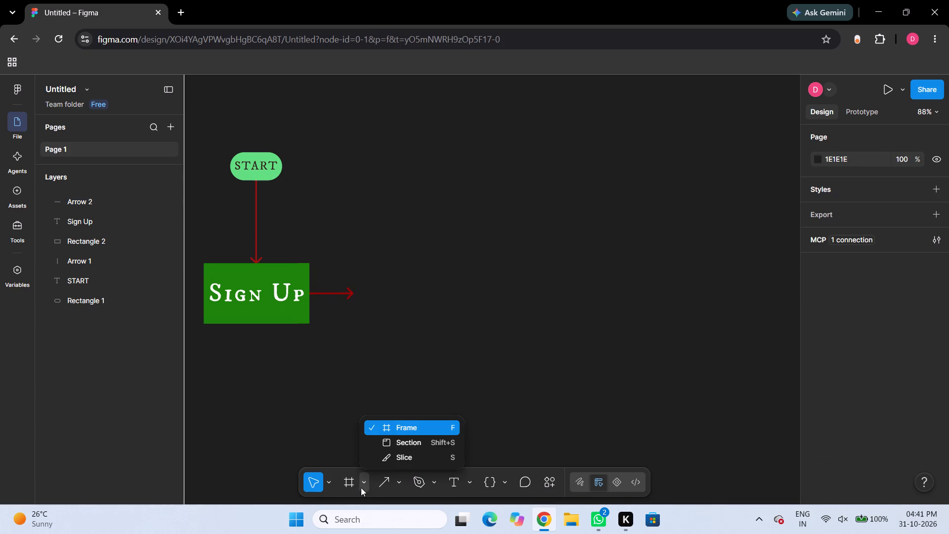
left_click(361, 488)
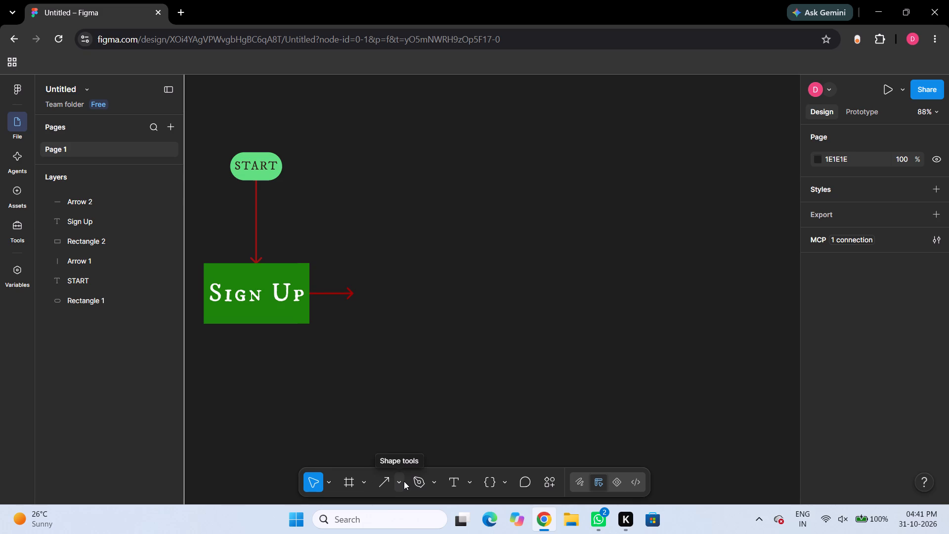
left_click(396, 484)
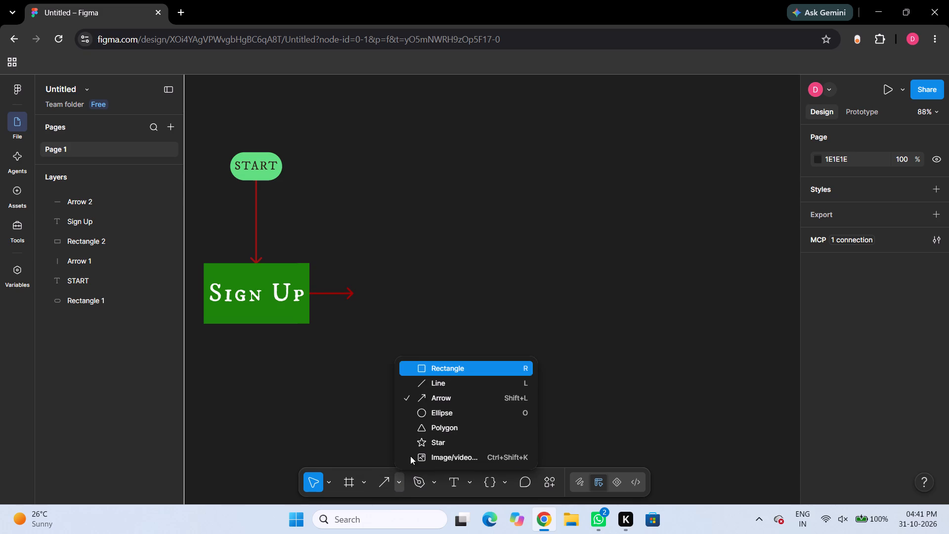
left_click(444, 431)
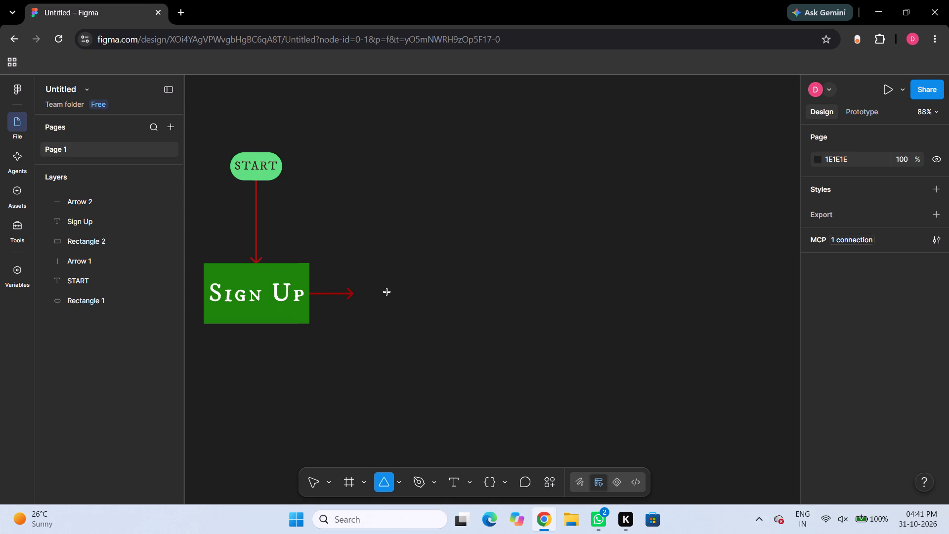
left_click_drag(390, 288, 432, 327)
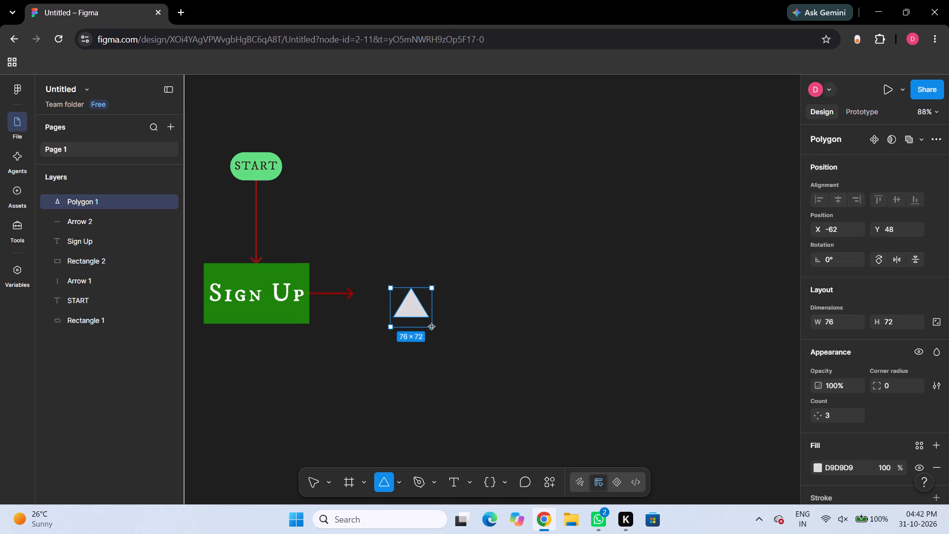
left_click_drag(432, 327, 445, 334)
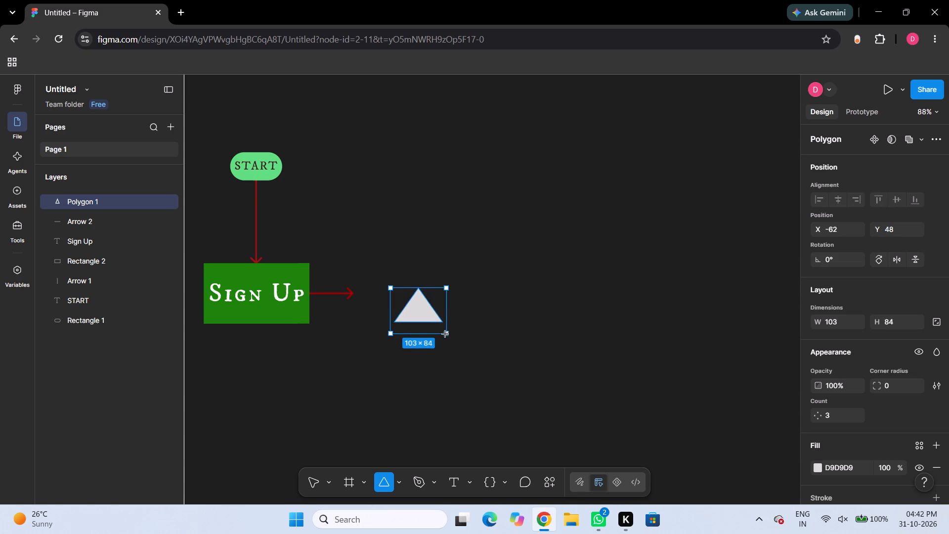
left_click_drag(445, 334, 464, 349)
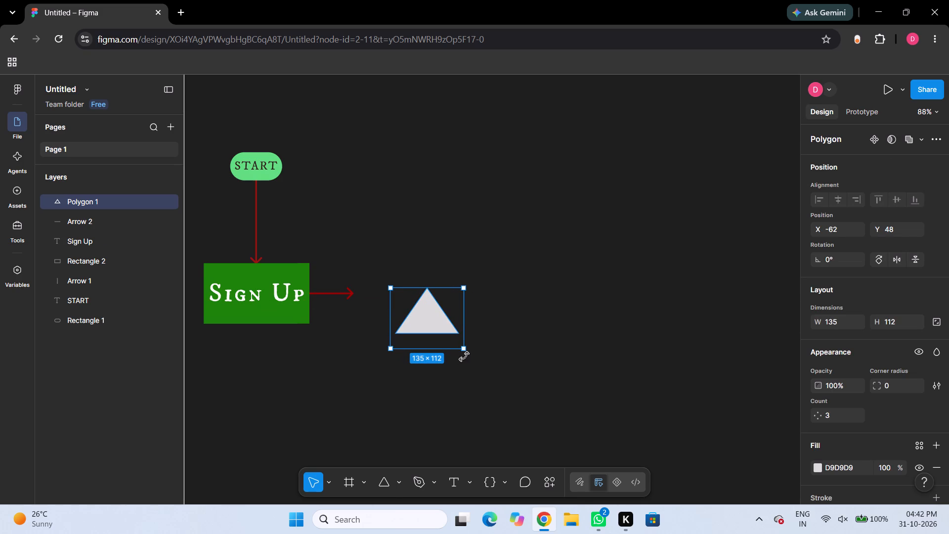
Rotate the new triangle to exactly 90° so its tip points left toward the Sign Up box.
left_click_drag(464, 356, 469, 273)
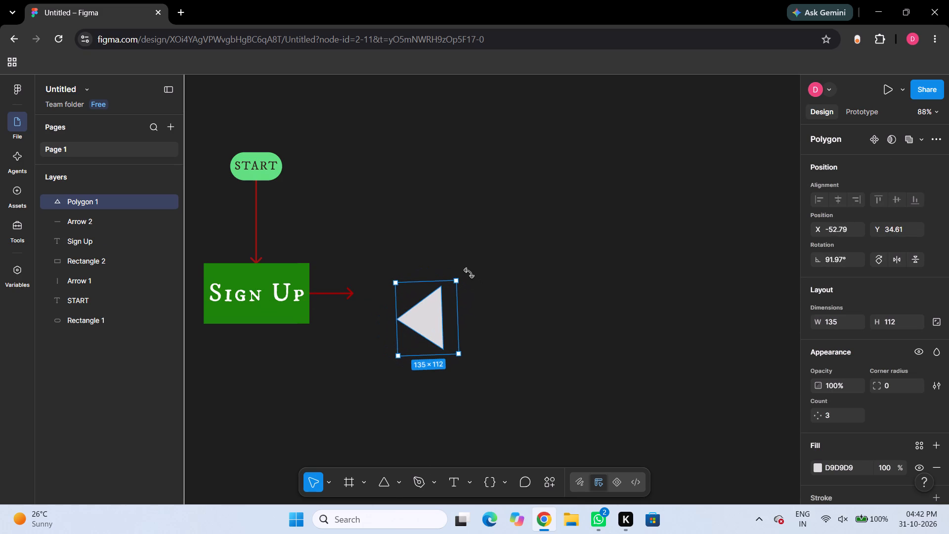
left_click_drag(469, 273, 469, 276)
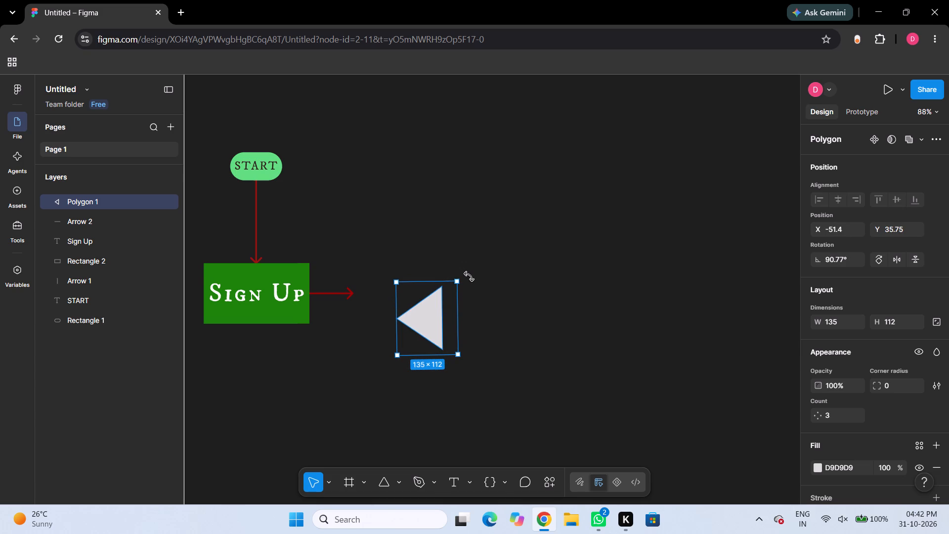
left_click_drag(469, 276, 471, 277)
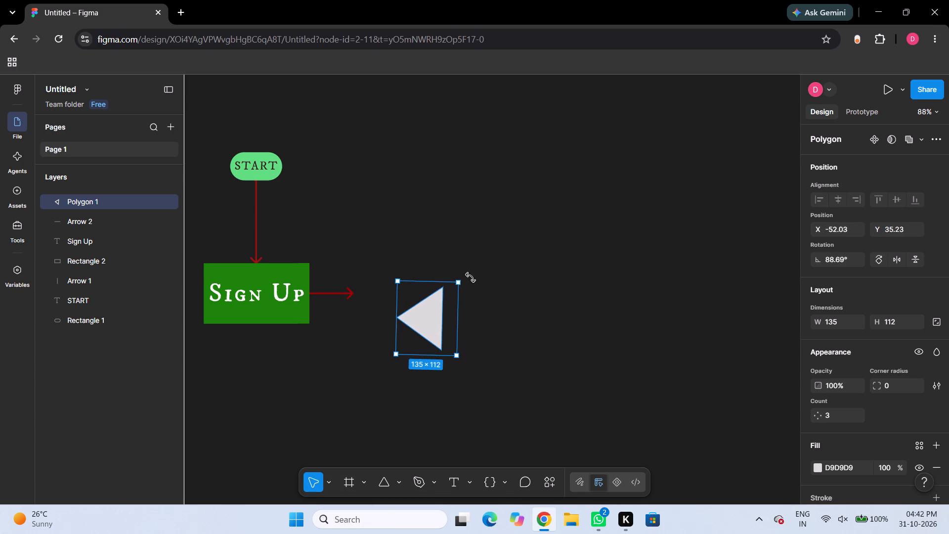
left_click_drag(471, 277, 470, 276)
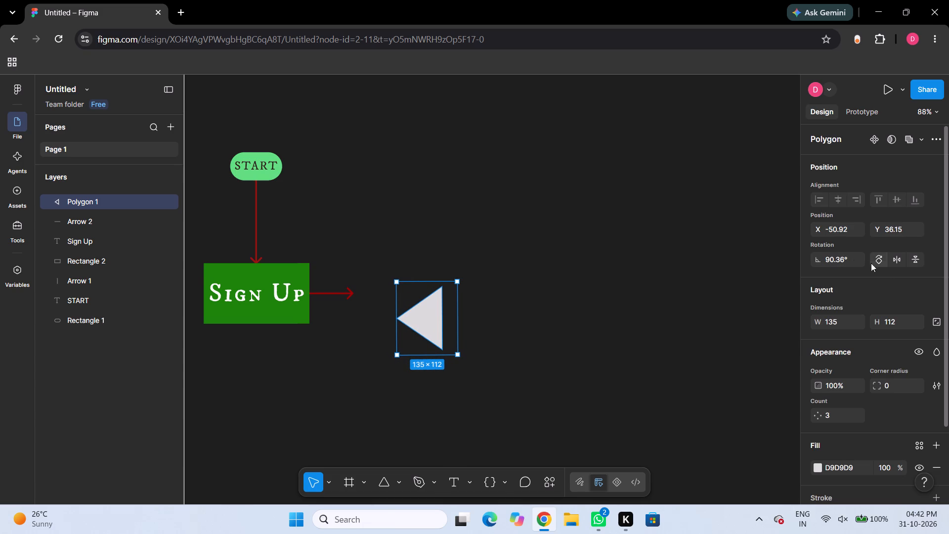
left_click(845, 261)
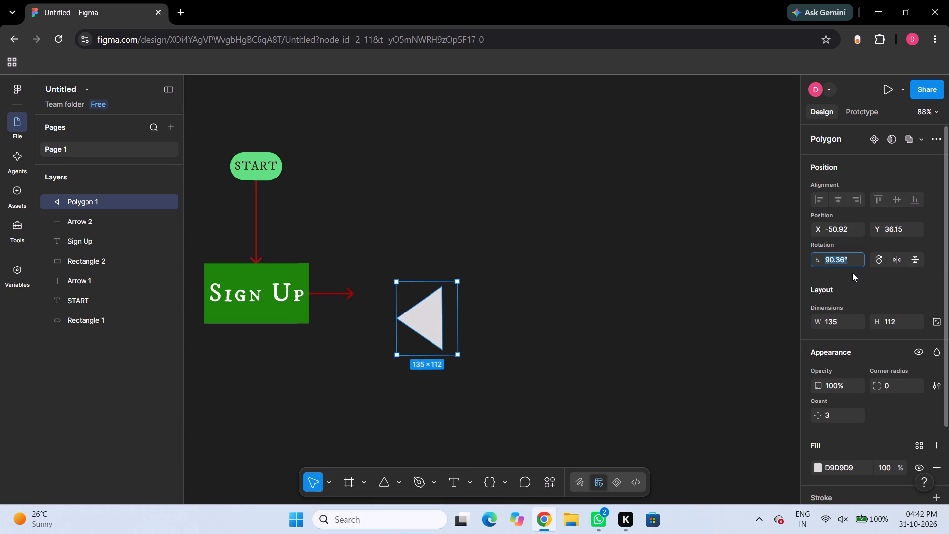
key("Left")
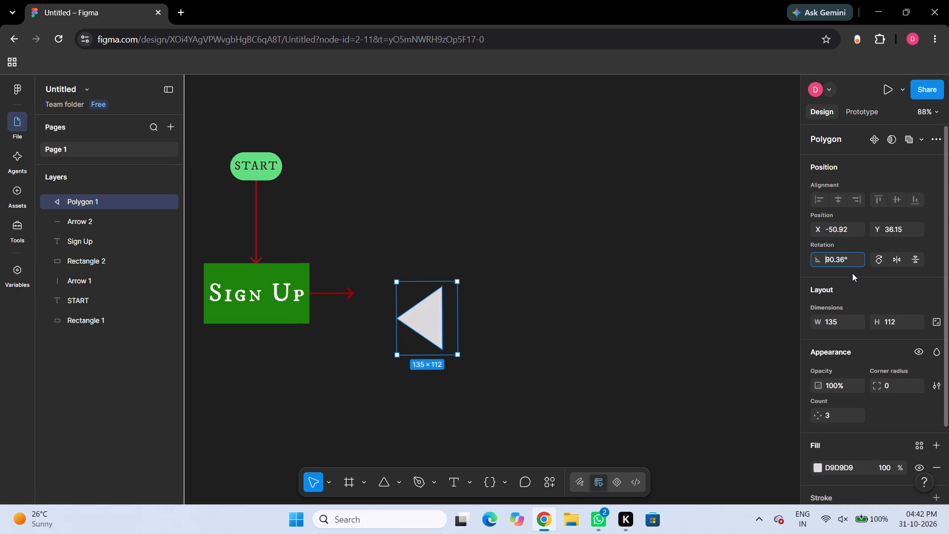
key("Right")
key("Right")
key("Right")
key("Right")
key("Right")
key("BackSpace")
key("BackSpace")
key("BackSpace")
key("Return")
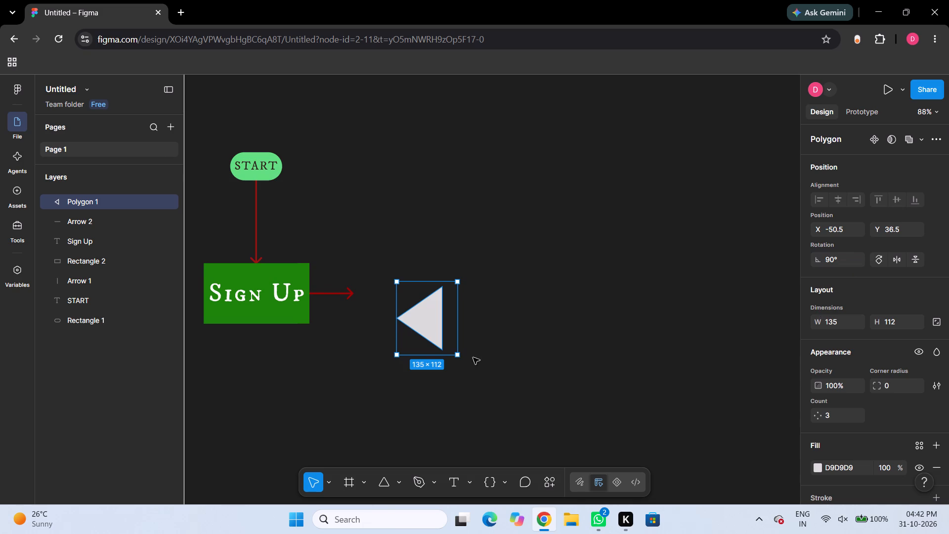
Move the left-pointing triangle so its tip meets the horizontal arrowhead, at about X -126, Y -10.
left_click_drag(424, 324, 389, 297)
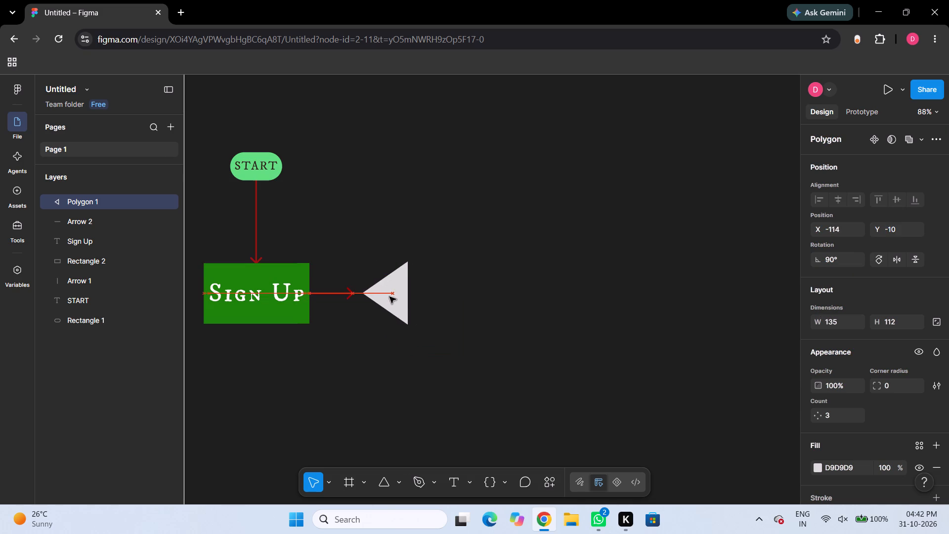
left_click_drag(389, 297, 381, 299)
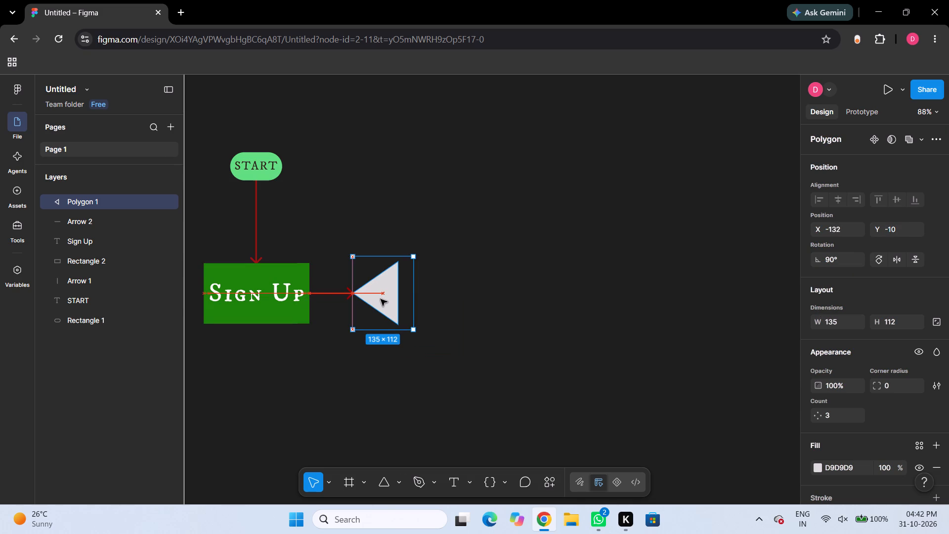
left_click_drag(381, 299, 383, 299)
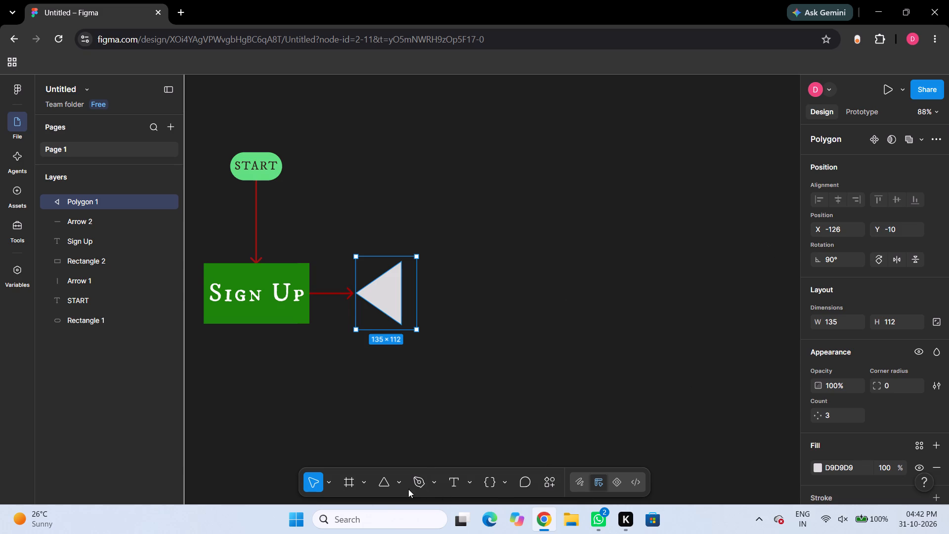
Add a second triangle, 100 × 100, with the Polygon tool just to the right of the left-pointing triangle.
left_click(400, 479)
left_click(439, 427)
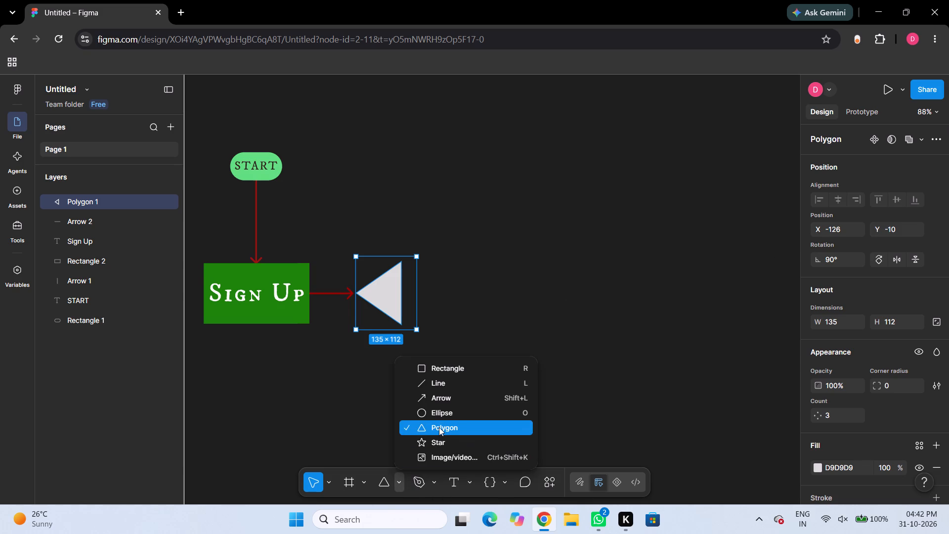
left_click(441, 283)
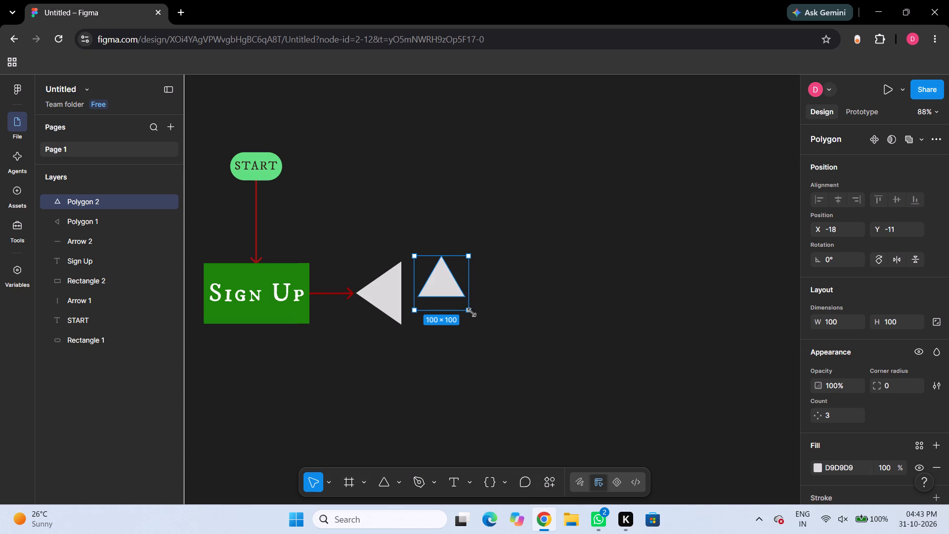
Rotate the second triangle to exactly -90° so its tip points right.
left_click_drag(472, 317, 381, 339)
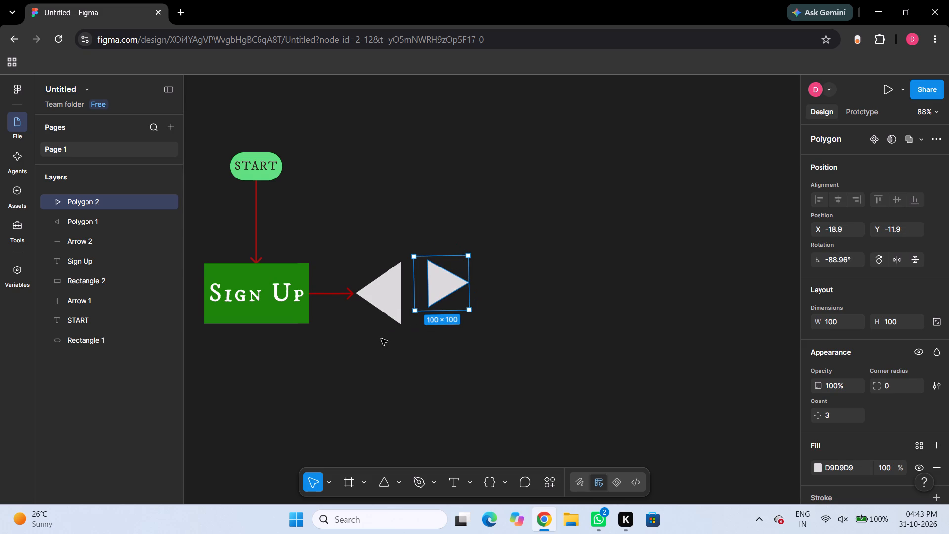
left_click(842, 260)
left_click(845, 258)
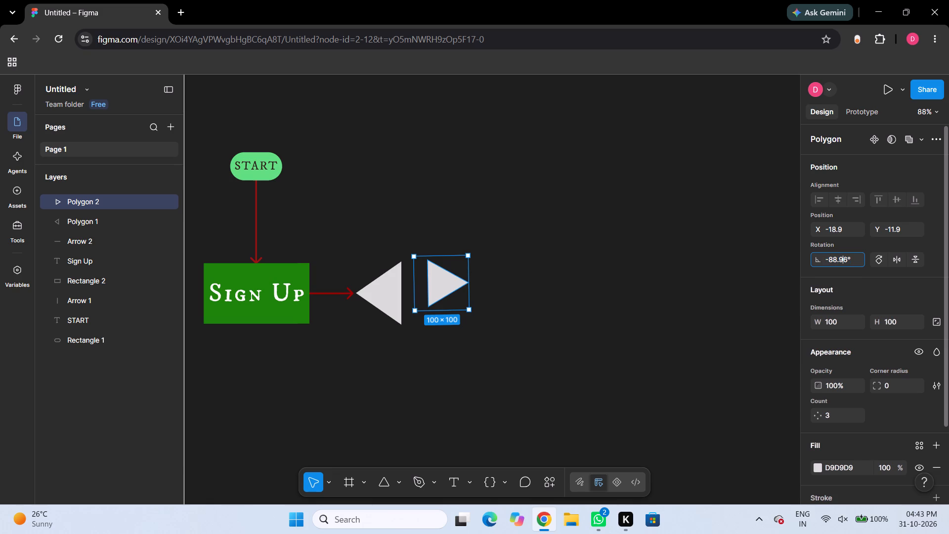
left_click(848, 259)
key("BackSpace")
key("BackSpace")
key("BackSpace")
key("BackSpace")
key("BackSpace")
type("90")
key("Return")
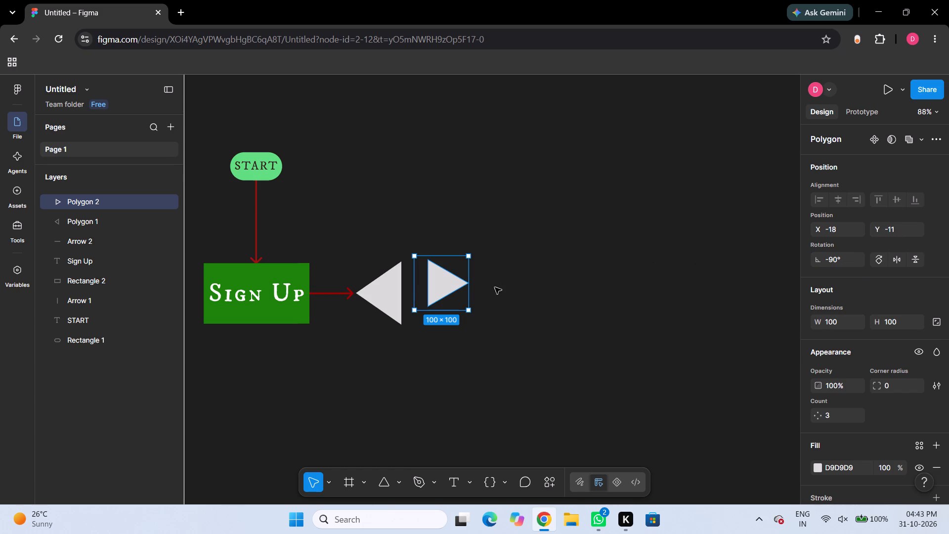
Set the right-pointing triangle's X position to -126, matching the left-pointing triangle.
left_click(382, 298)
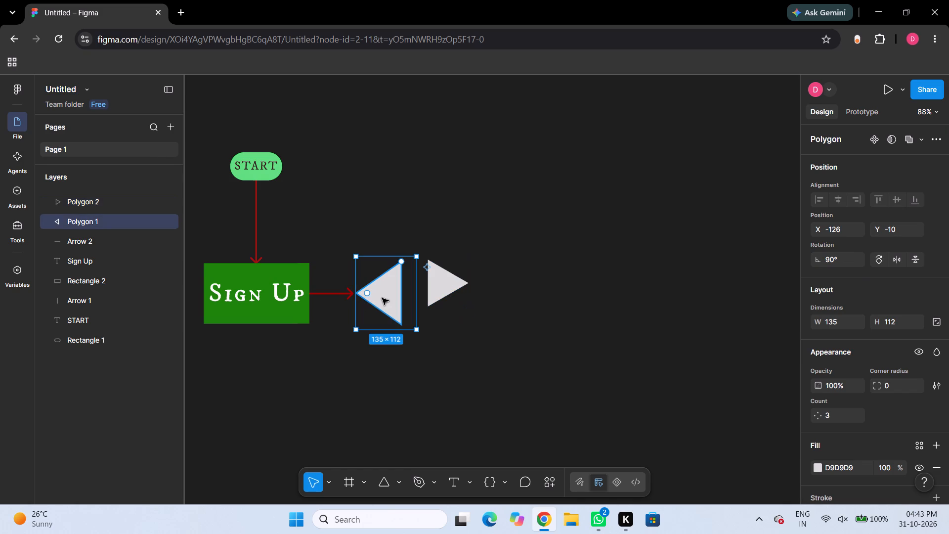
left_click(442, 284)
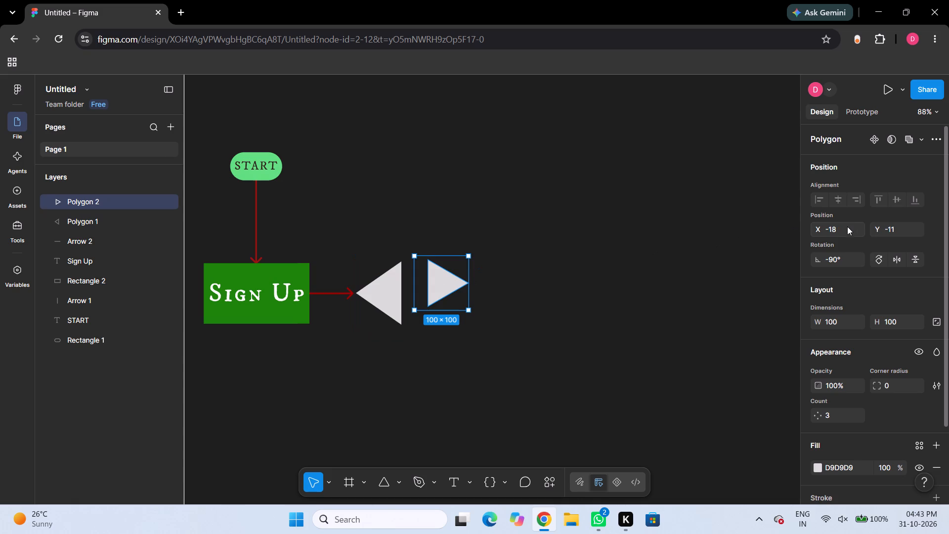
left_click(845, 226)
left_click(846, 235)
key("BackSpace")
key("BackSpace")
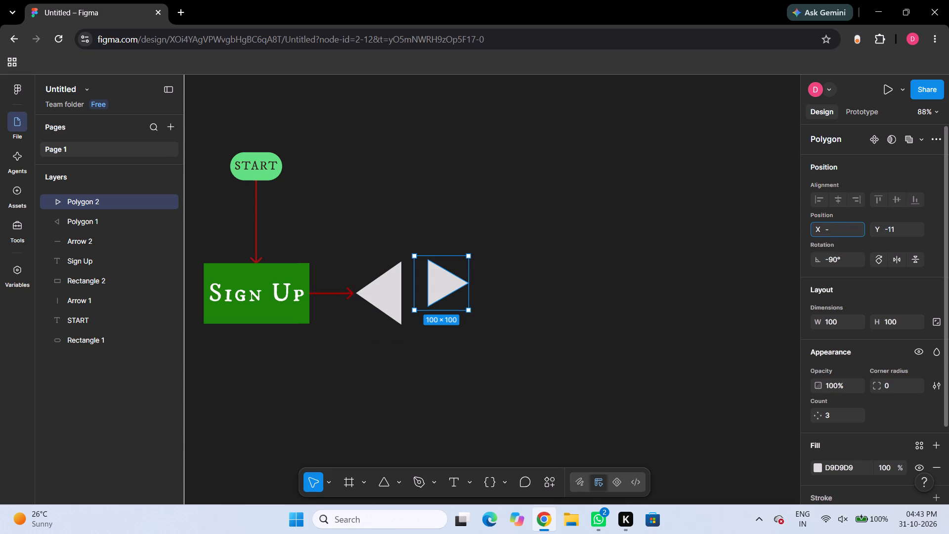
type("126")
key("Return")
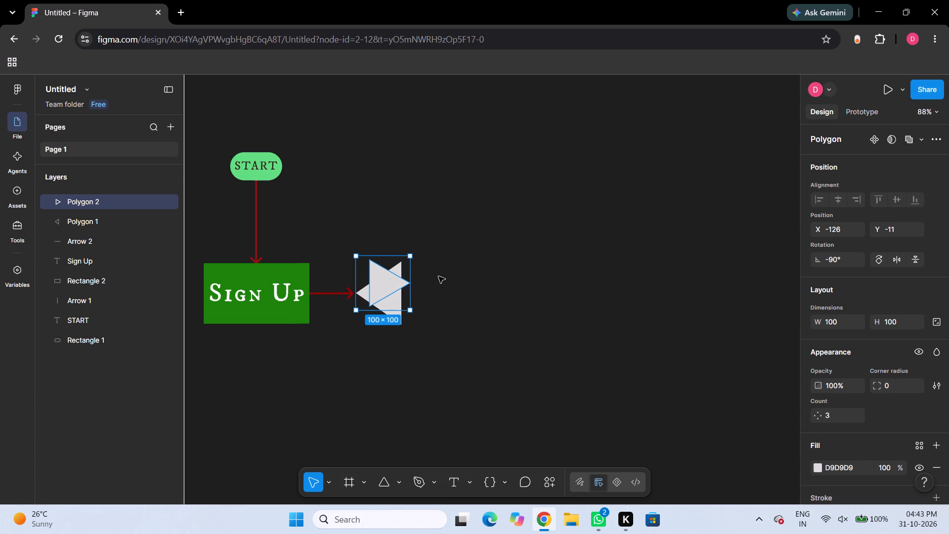
Move the right-pointing triangle against the flat side of the left-pointing one, at about X -64, Y 2.
left_click_drag(380, 288, 419, 294)
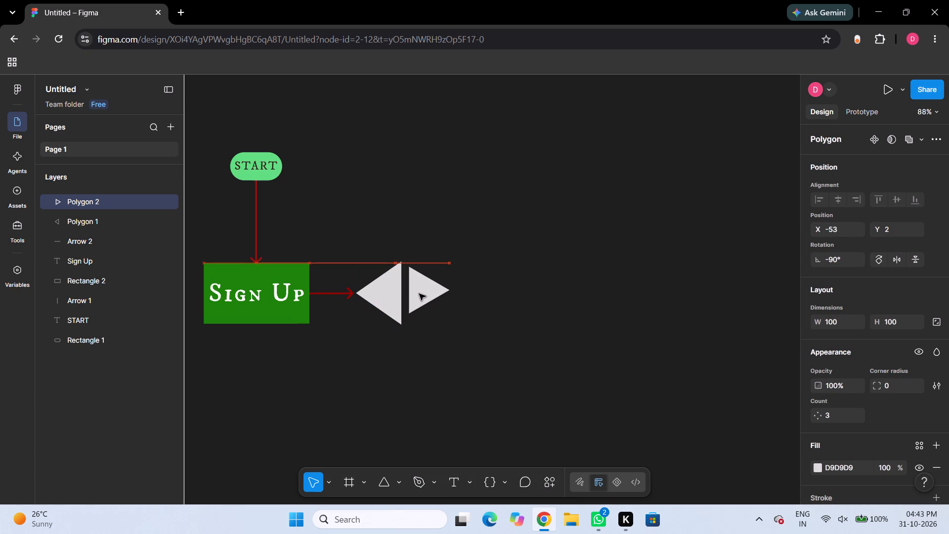
left_click_drag(419, 294, 412, 294)
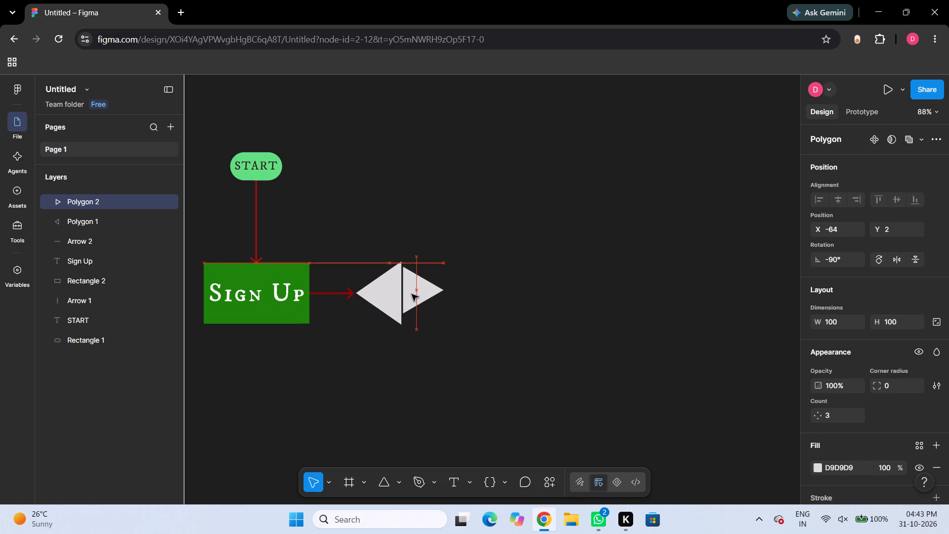
left_click_drag(412, 294, 415, 294)
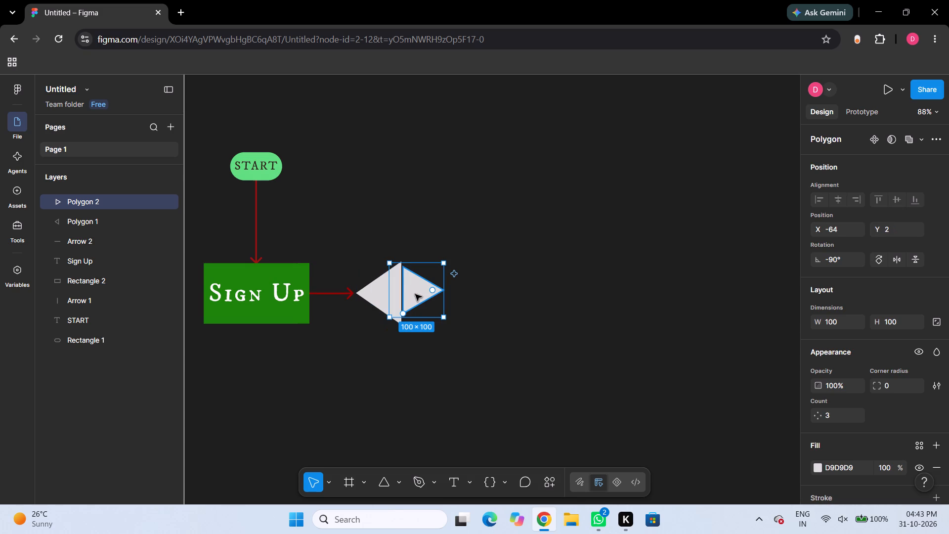
Resize the right-pointing triangle to 135 × 112, matching the left-pointing triangle.
left_click(446, 295)
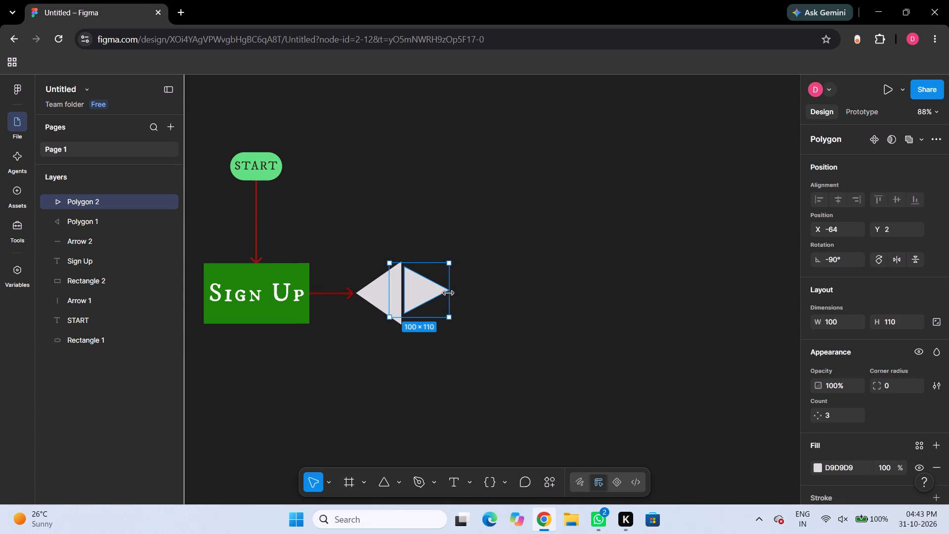
left_click(378, 300)
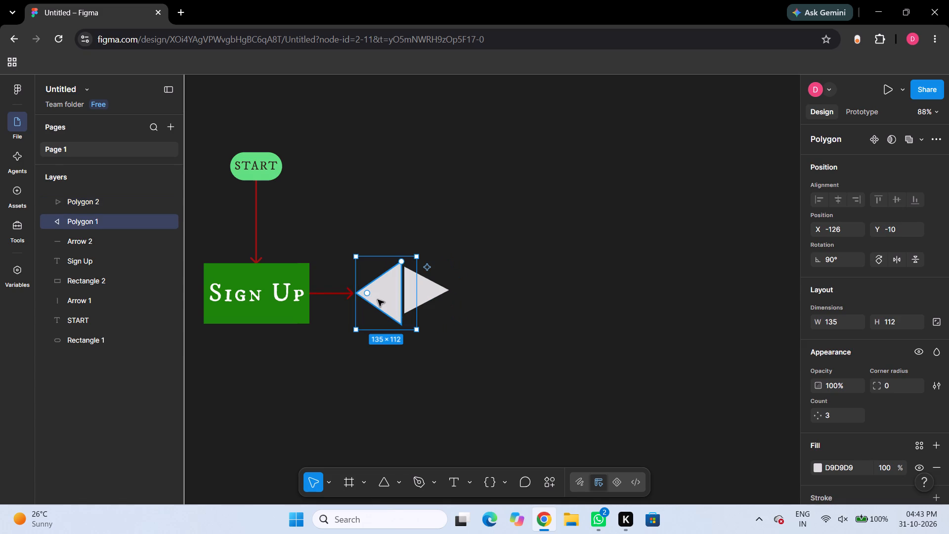
left_click(428, 296)
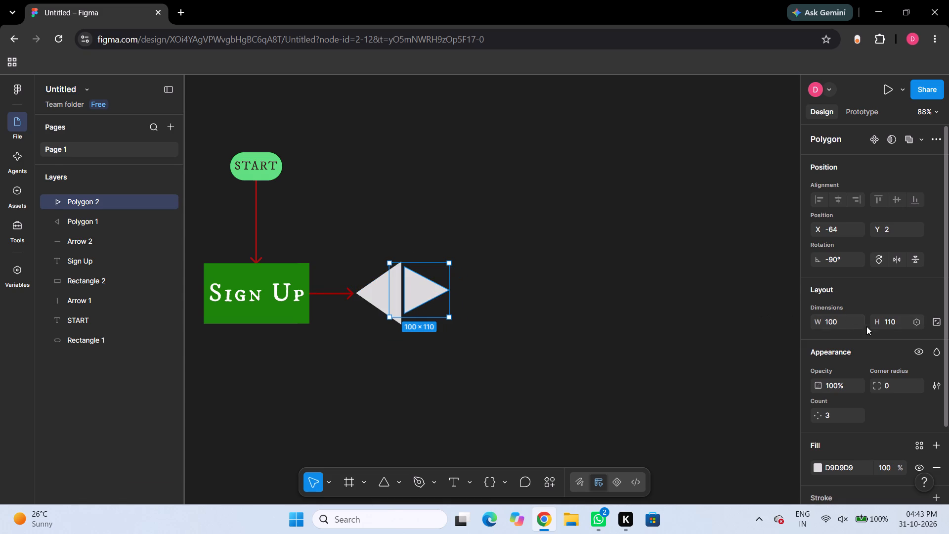
left_click(839, 322)
key("1")
type("35")
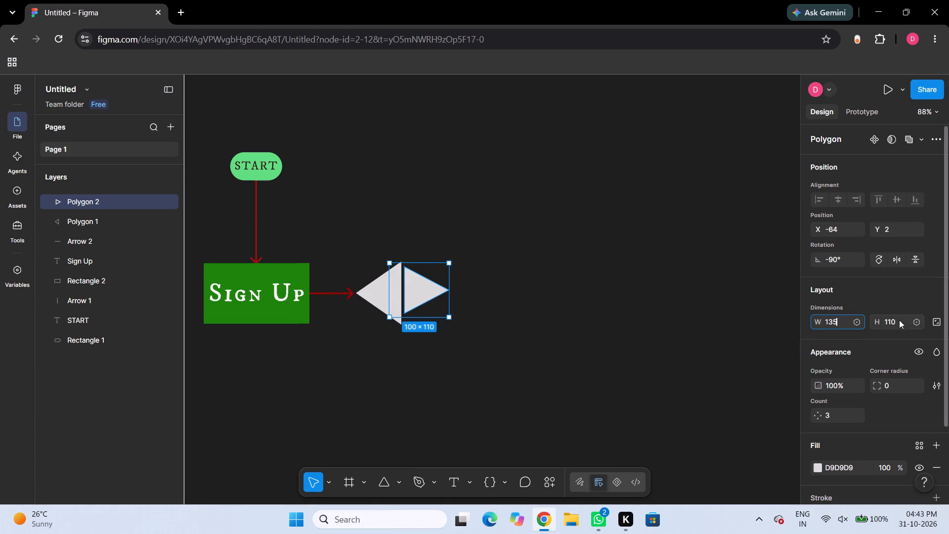
left_click(898, 319)
type("112")
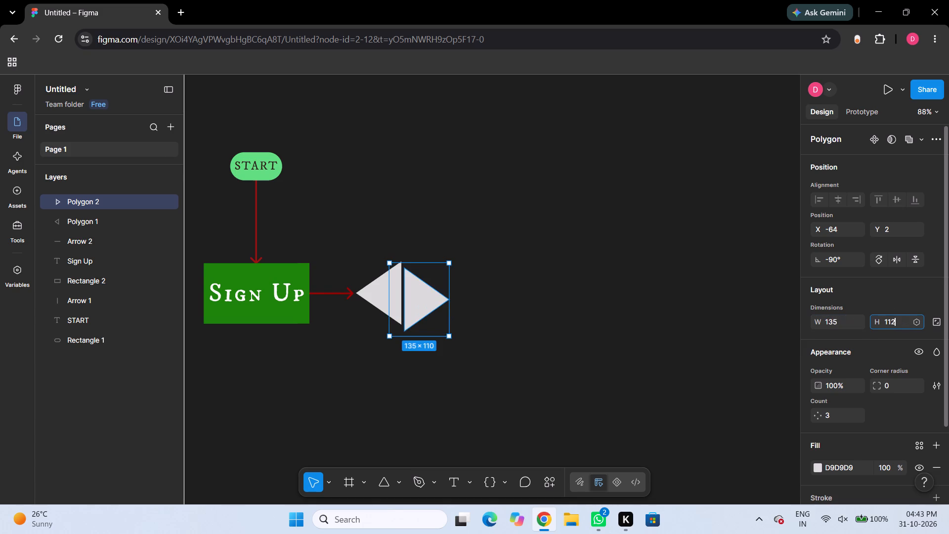
key("Return")
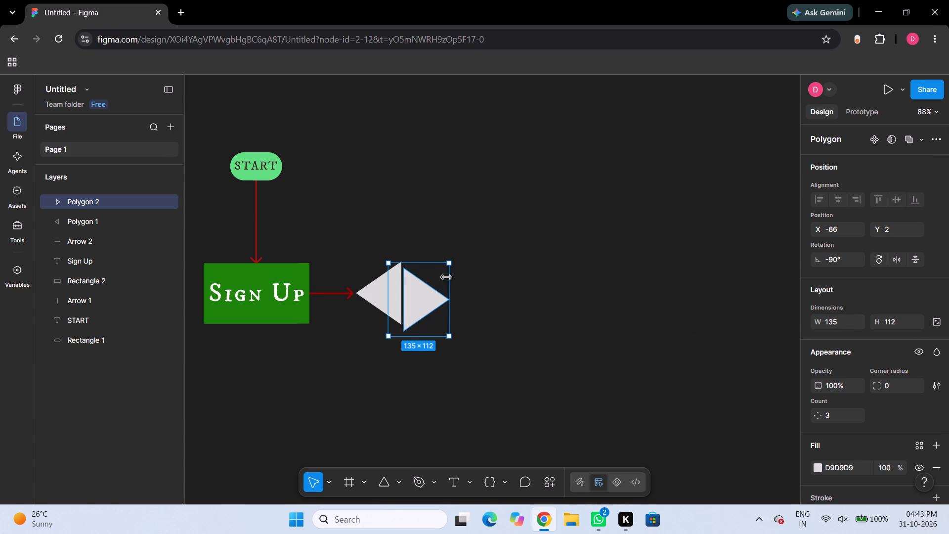
Move the right-pointing triangle flush against the left-pointing one, at X -70, Y -10, so both form a diamond.
left_click_drag(417, 300, 416, 293)
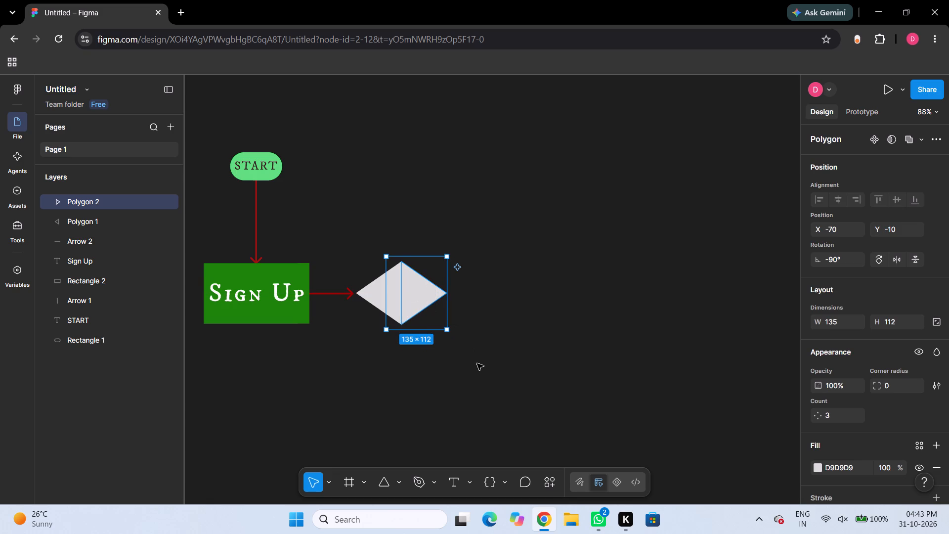
left_click(477, 363)
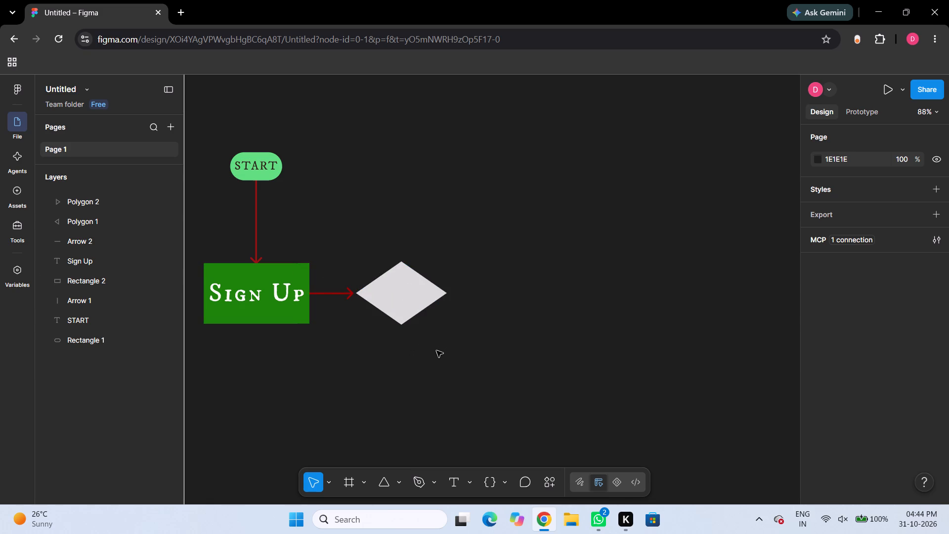
Fill the left-pointing triangle with a golden yellow, about E5B518.
left_click(392, 306)
left_click(820, 465)
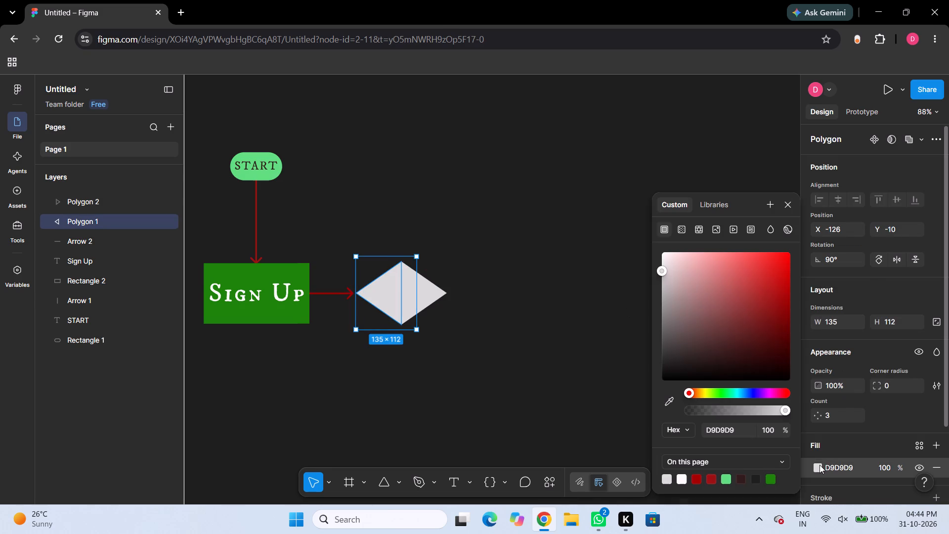
left_click(719, 393)
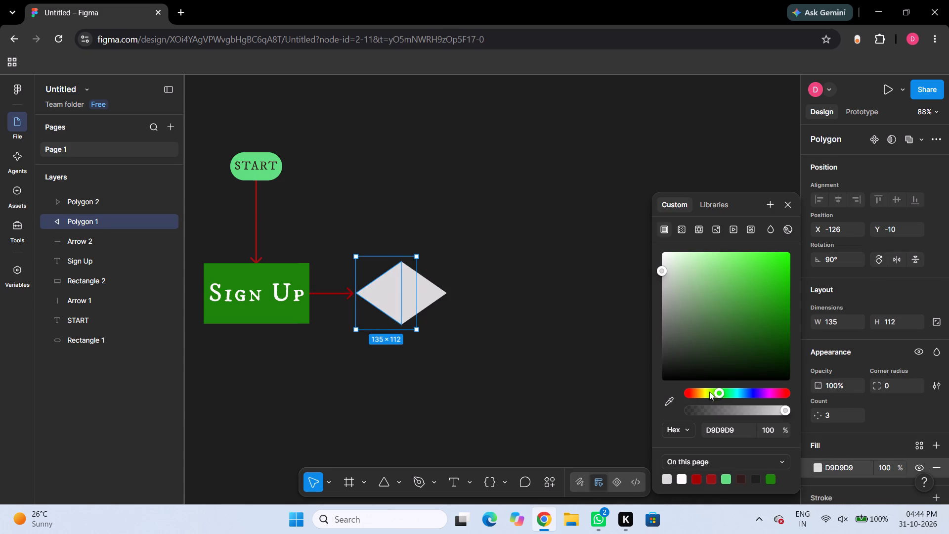
left_click(701, 391)
left_click(778, 265)
left_click(777, 265)
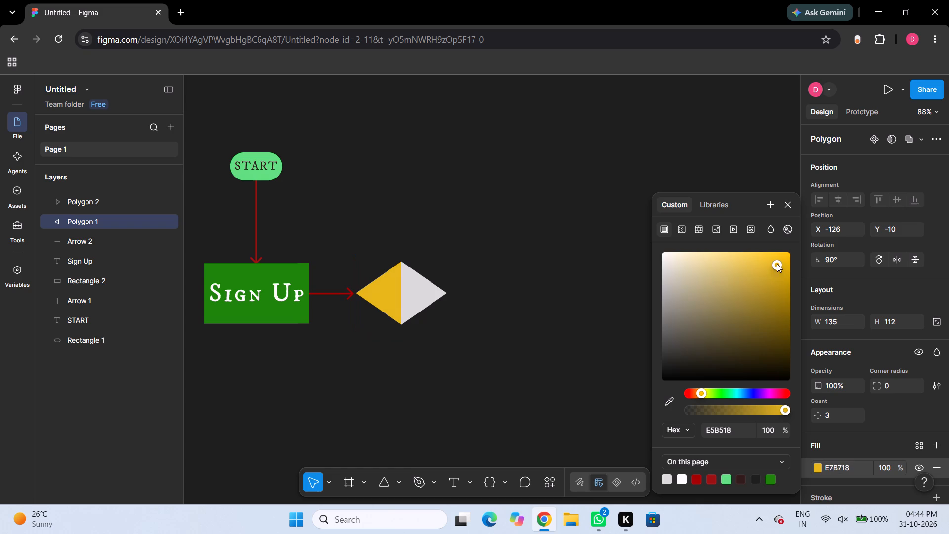
Fill the right-pointing triangle with a closely matching golden yellow, EDBA10.
left_click(428, 298)
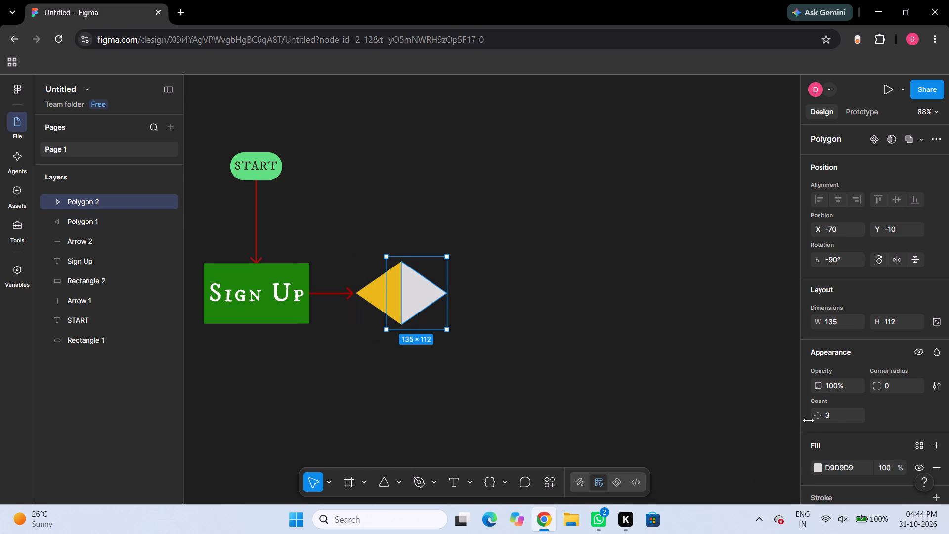
left_click(815, 472)
left_click(815, 465)
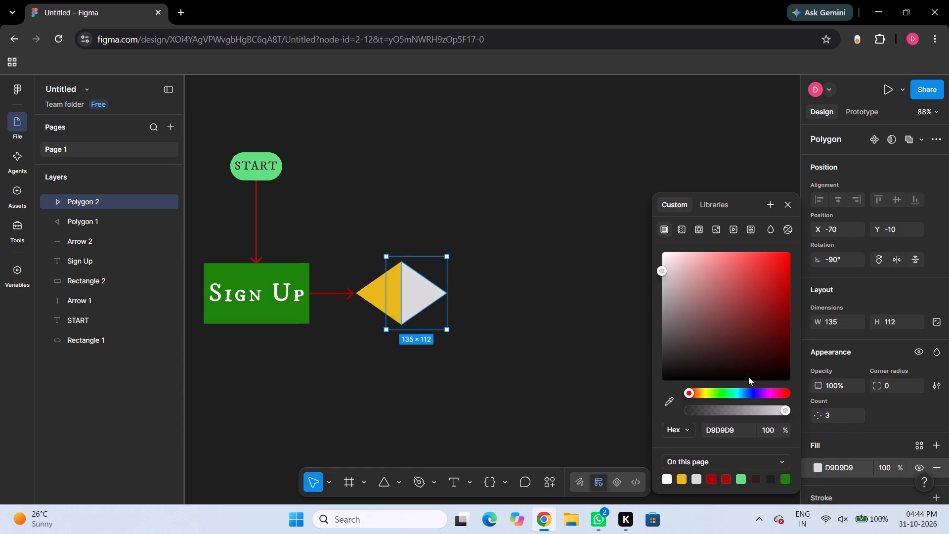
left_click(706, 393)
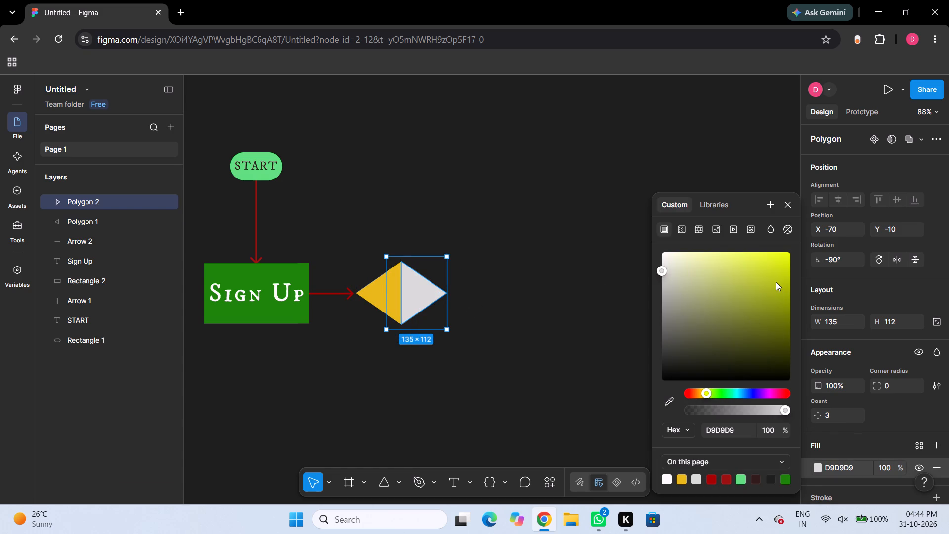
left_click(779, 274)
left_click_drag(705, 393, 699, 393)
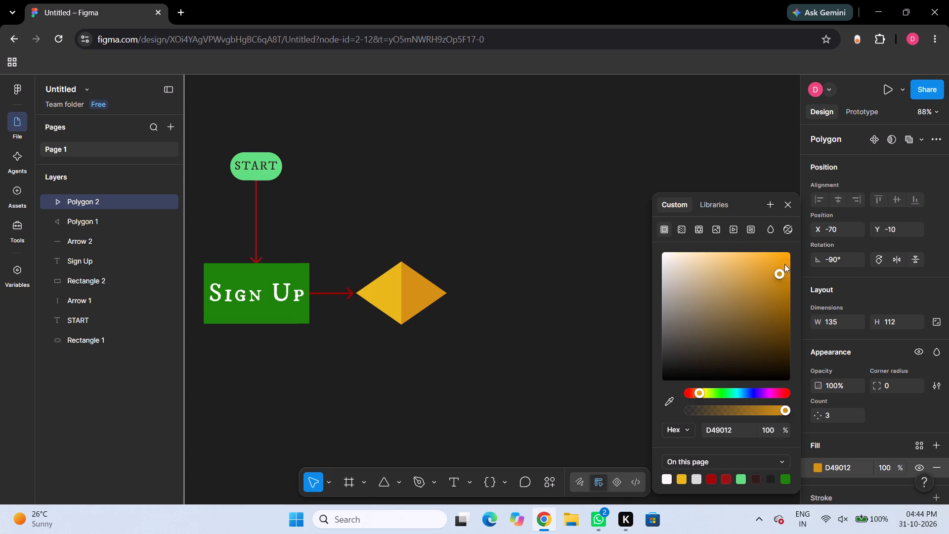
left_click(781, 261)
left_click(699, 395)
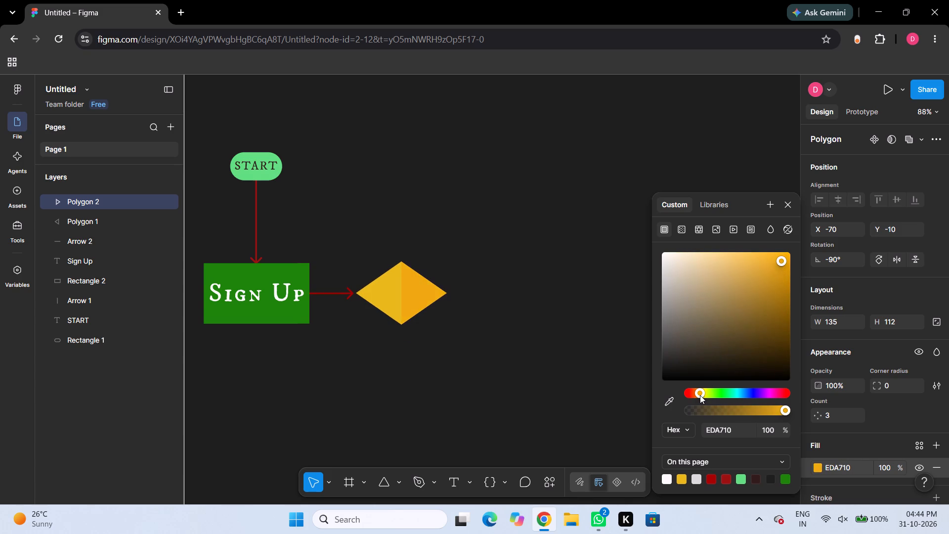
left_click(593, 380)
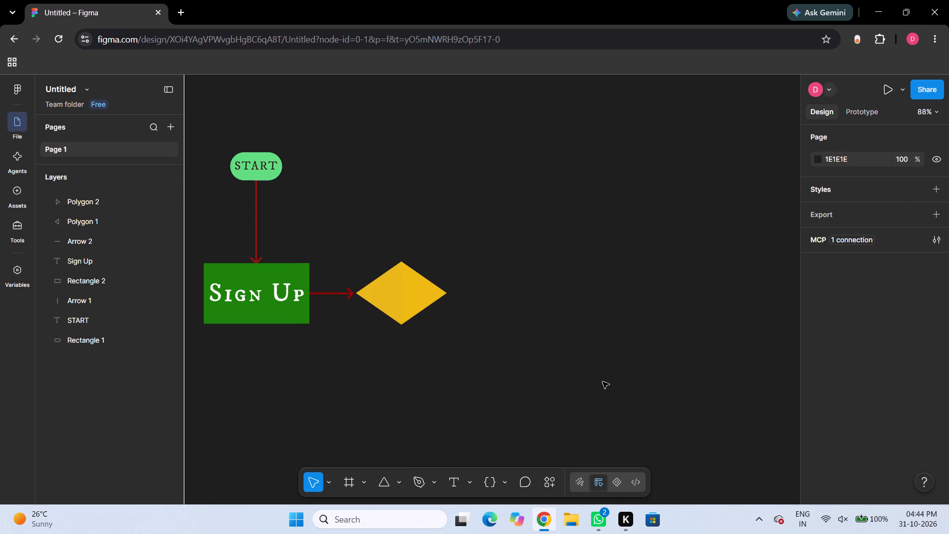
Add a text label on the diamond reading "Already a member?", with a line break before "member?".
left_click(449, 483)
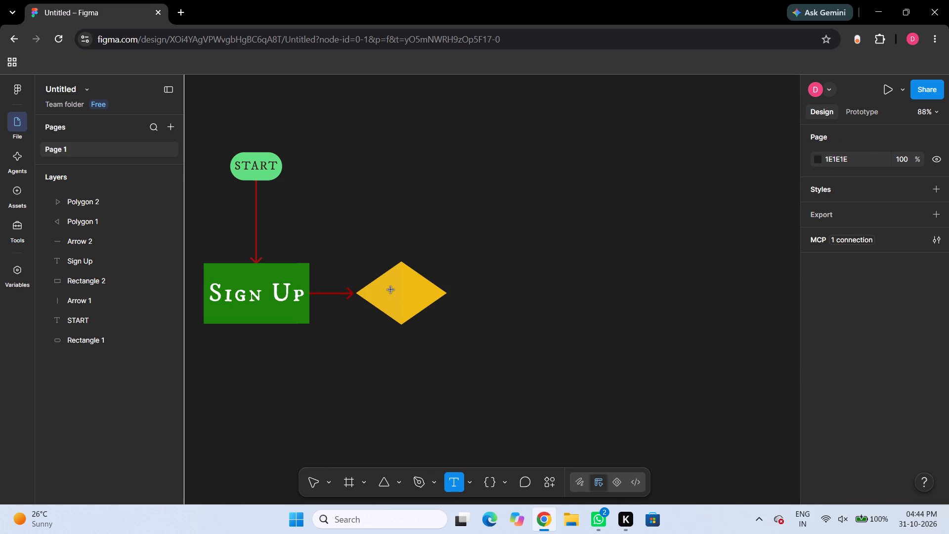
left_click(391, 290)
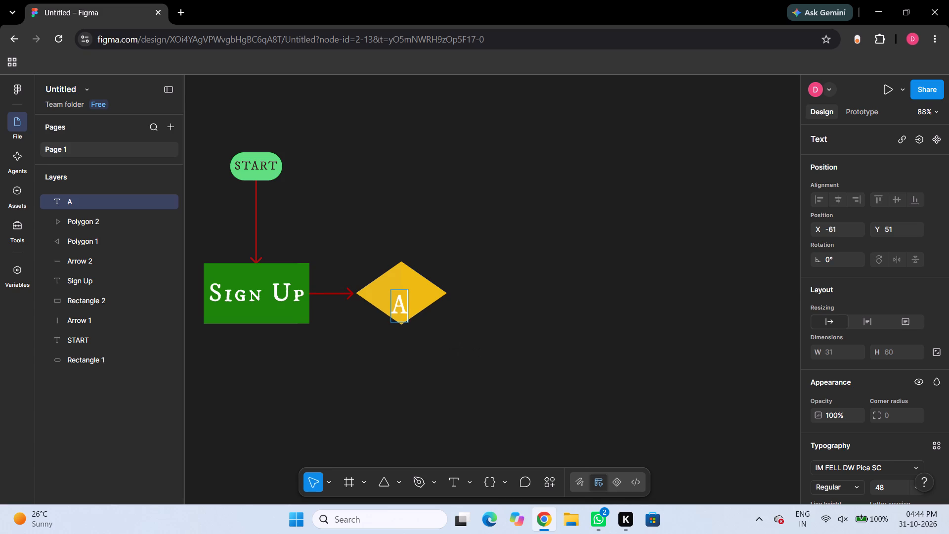
key("l")
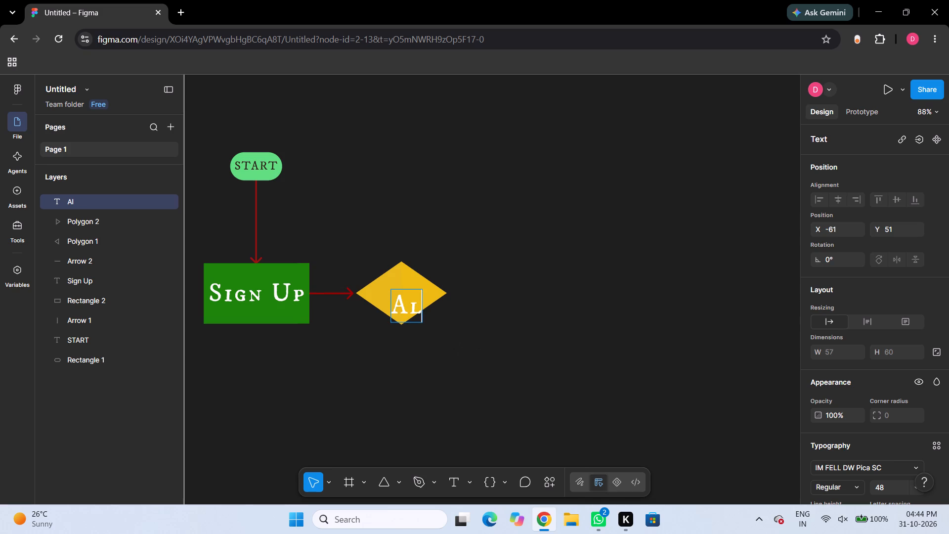
type("resdy")
key("space")
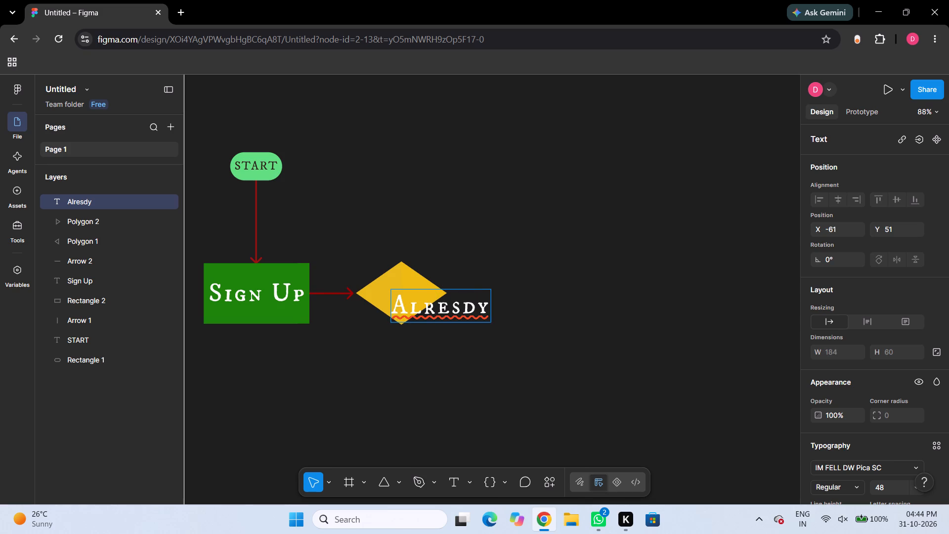
key("BackSpace")
key("BackSpace")
key("BackSpace")
key("BackSpace")
type("ady")
key("space")
type("a")
key("space")
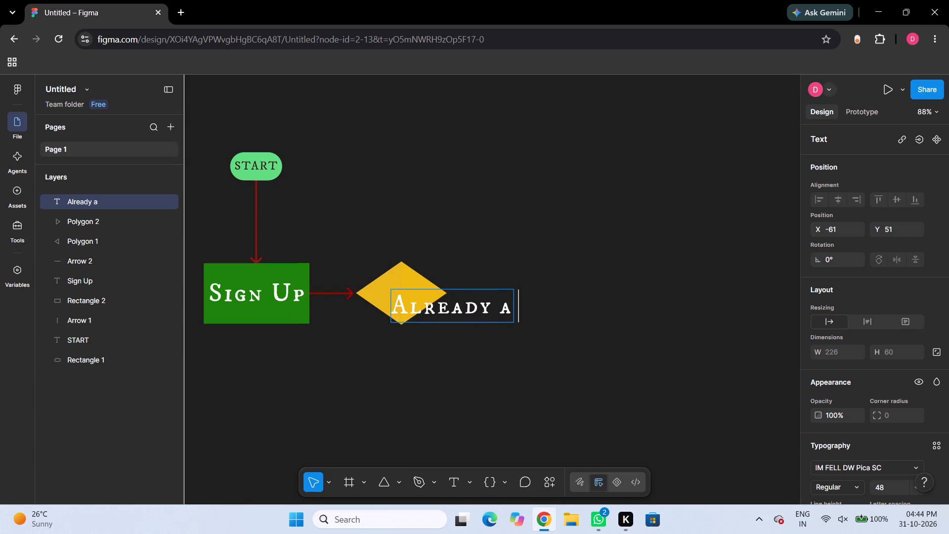
key("shift+Return")
type("member")
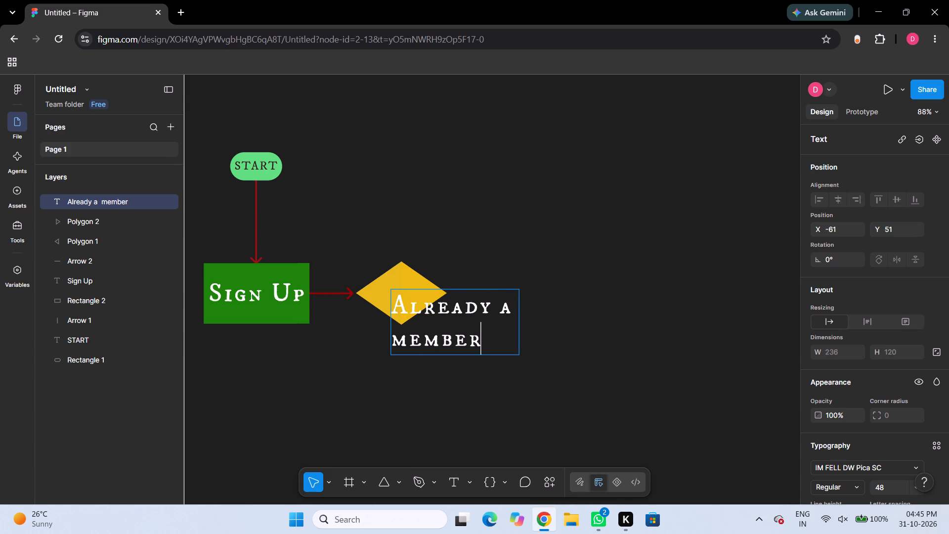
key("shift+question")
Center-align the two lines of the "Already a member?" label horizontally and leave the label selected.
scroll(898, 400, "down", 3)
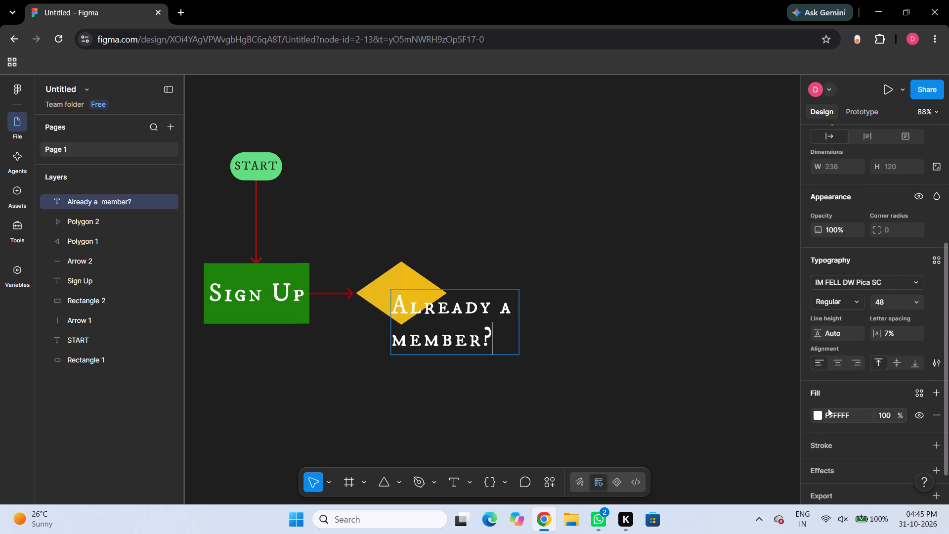
left_click(834, 362)
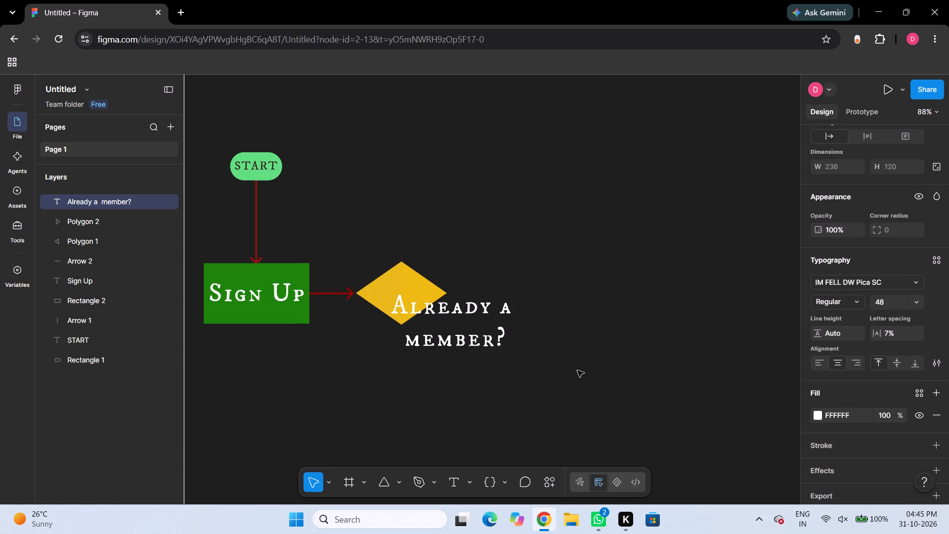
left_click(482, 314)
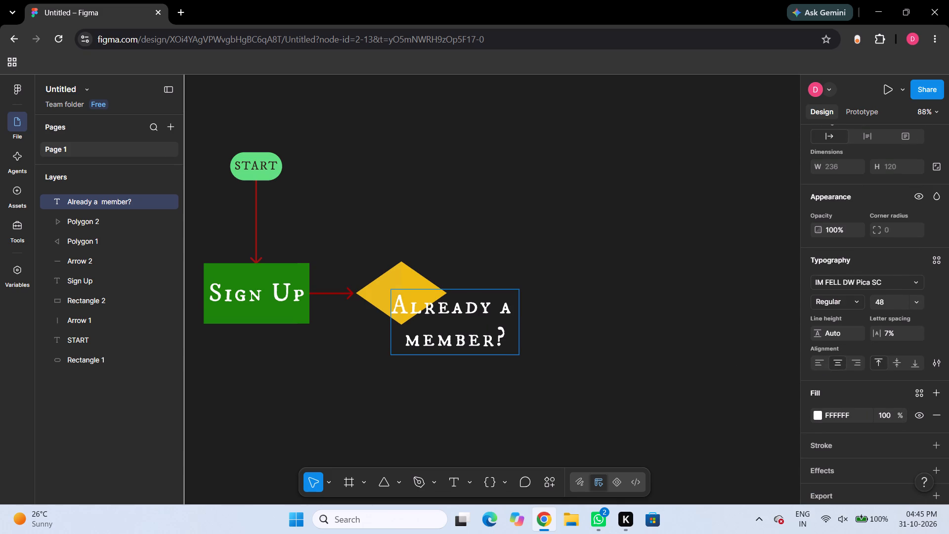
double_click(489, 326)
left_click(523, 326)
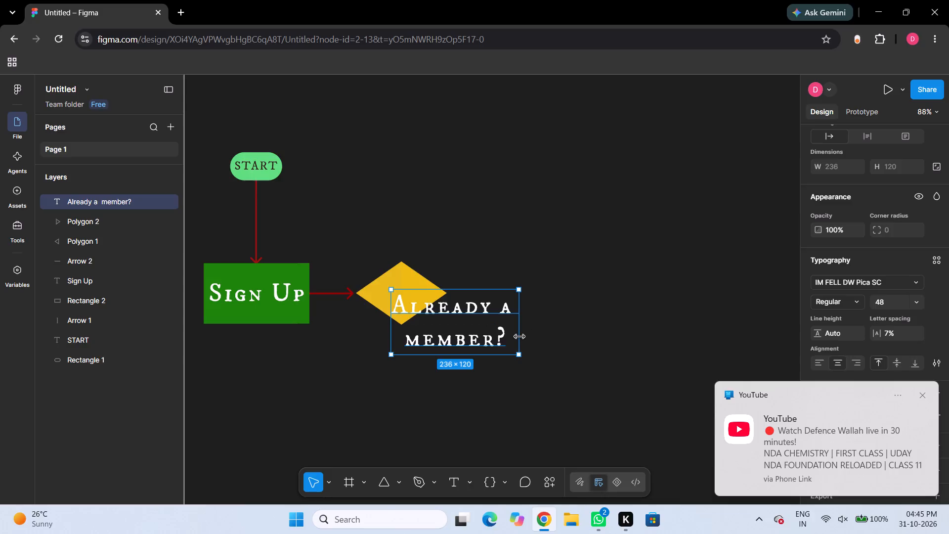
left_click(921, 394)
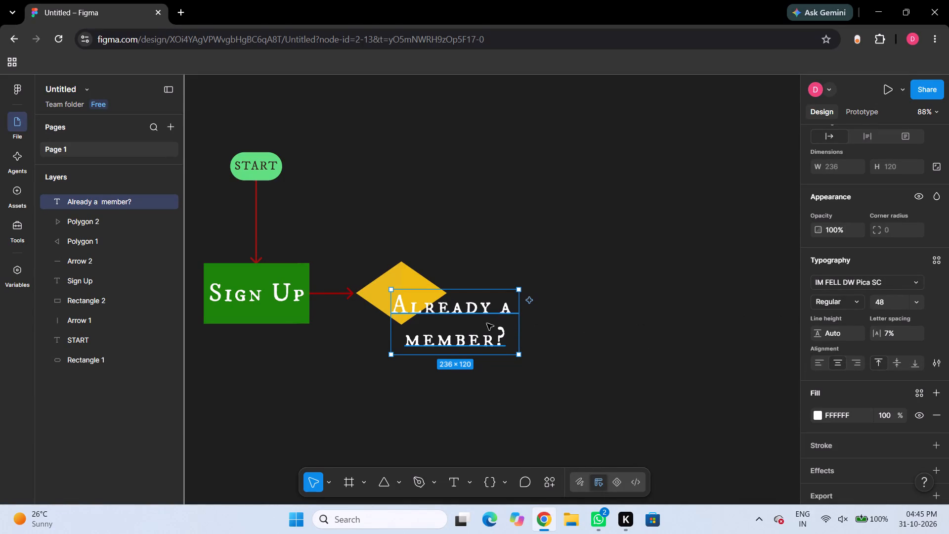
Move the "Already a member?" label over the diamond and reduce its font size to 27.
left_click_drag(486, 323, 439, 295)
left_click(887, 298)
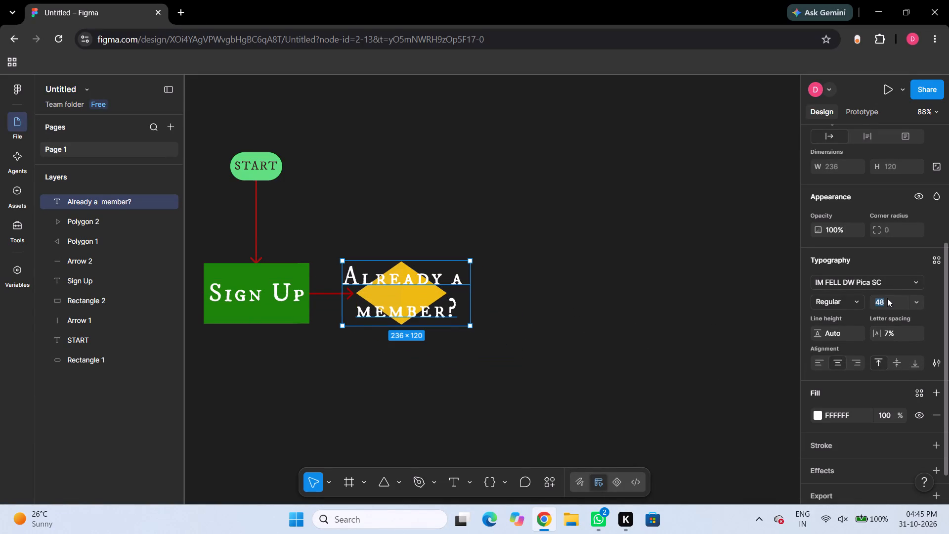
key("Down")
key("Down")
key("Down")
key("Down")
key("Down")
key("Down")
key("Down")
key("Down")
key("Down")
key("Down")
key("Down")
key("Down")
key("Down")
key("Down")
key("Down")
key("Down")
key("Down")
key("Down")
key("Down")
key("Down")
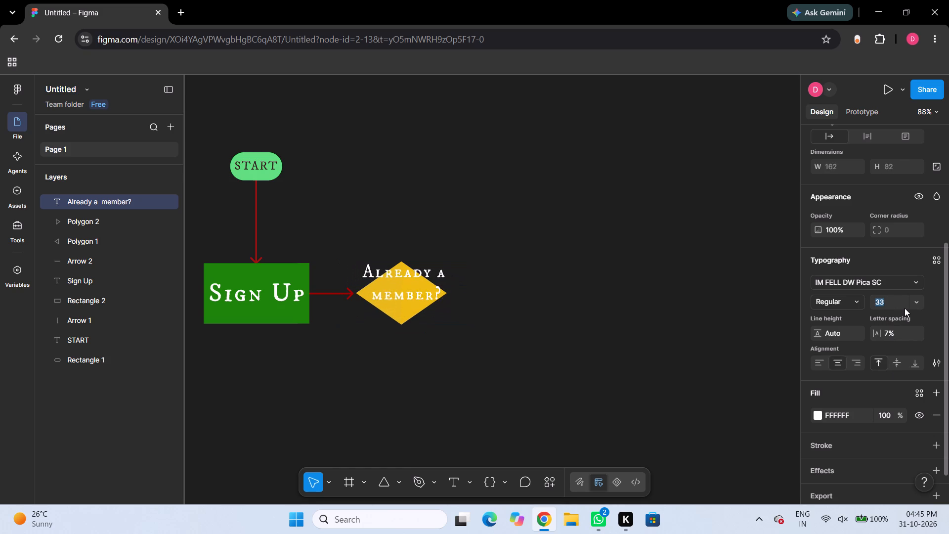
key("Up")
key("Up")
key("Up")
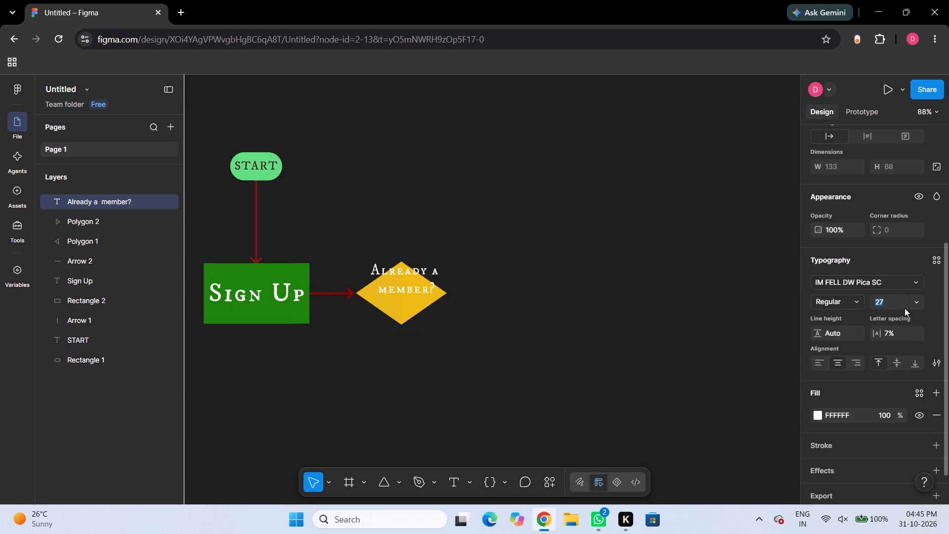
Move the "Already a member?" label down so it sits centered inside the diamond.
left_click_drag(412, 278, 412, 279)
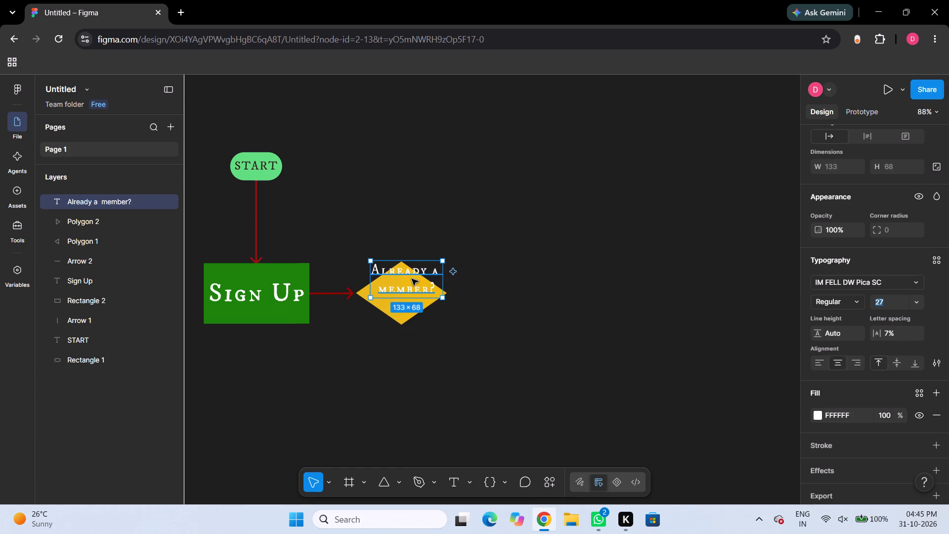
left_click_drag(412, 279, 409, 292)
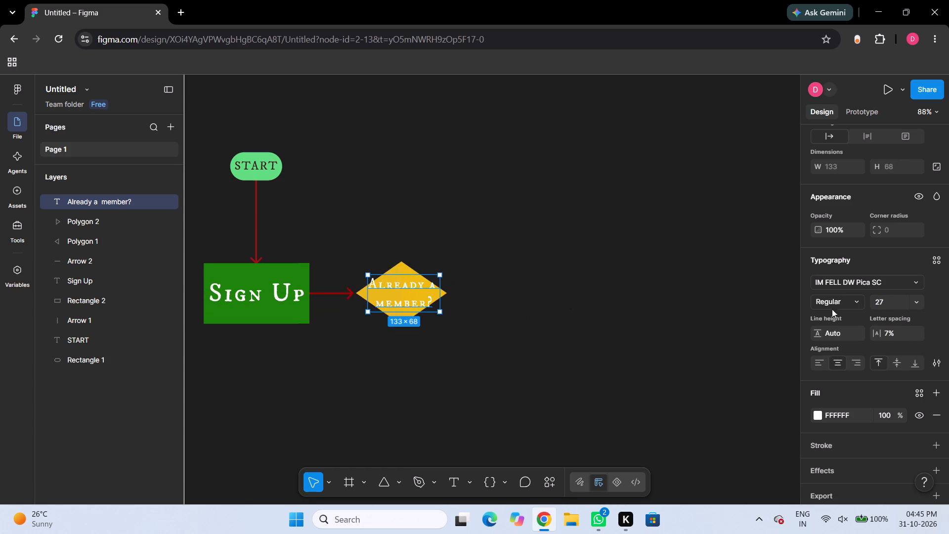
Reduce the "Already a member?" label's font size to 24 and recenter the label vertically inside the diamond.
left_click(895, 304)
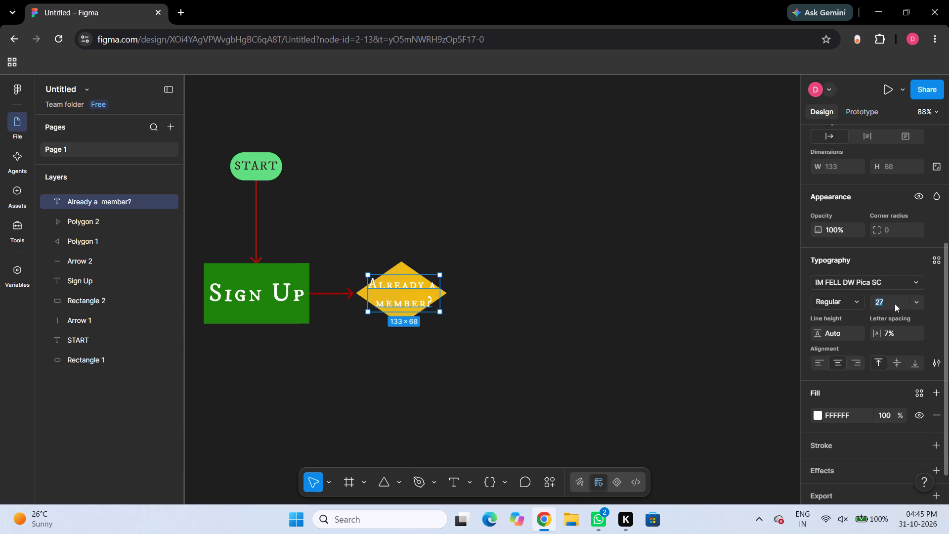
key("Down")
key("Down")
key("Down")
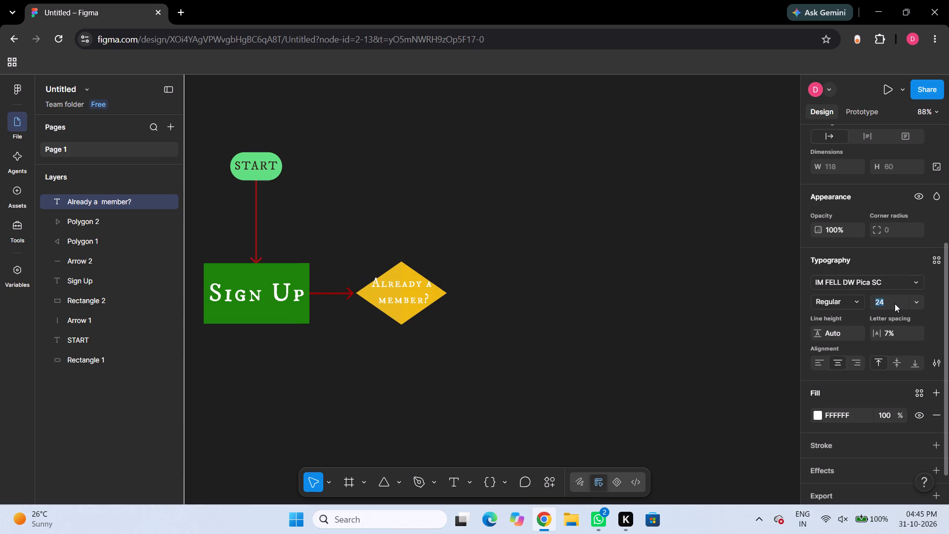
left_click(408, 300)
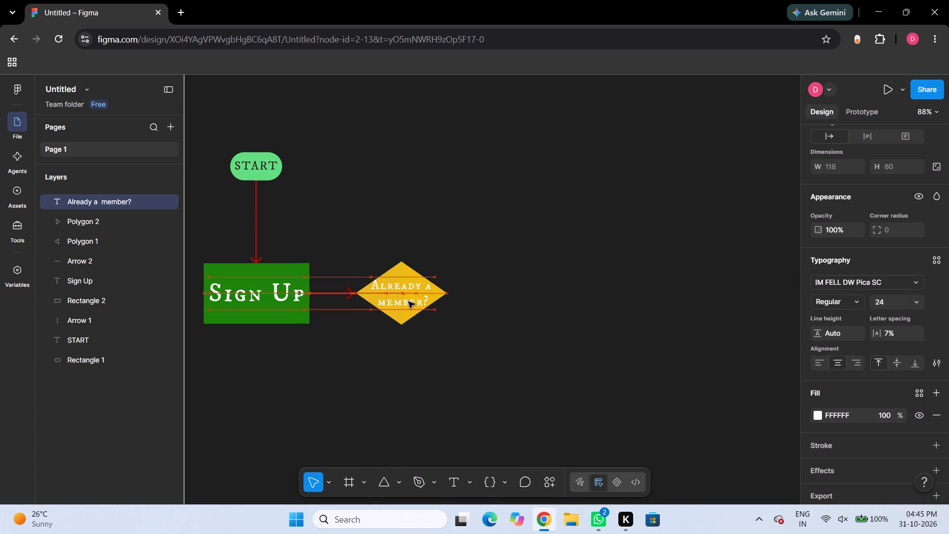
left_click(588, 294)
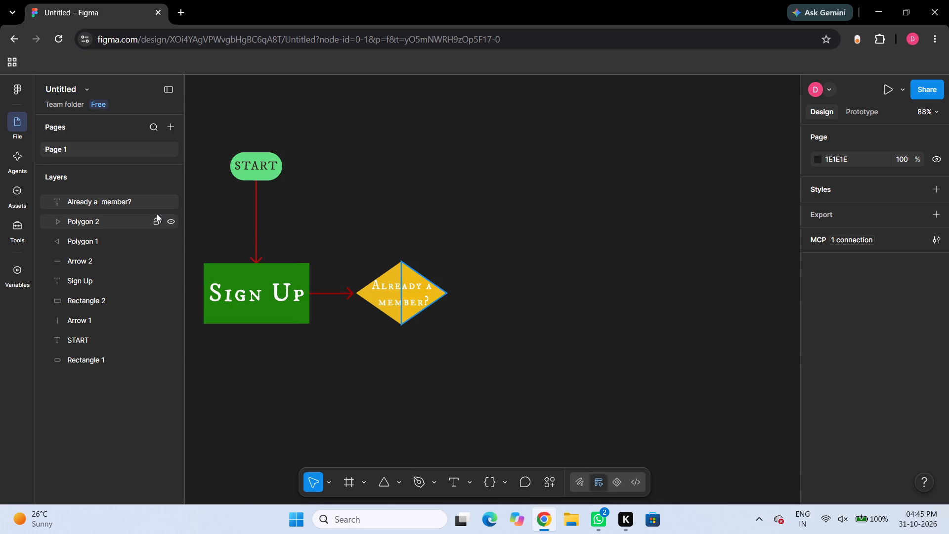
Change the "Already a member?" label's fill to near-black 0B0606, nudge the label slightly sideways within the diamond, and deselect it.
left_click(133, 204)
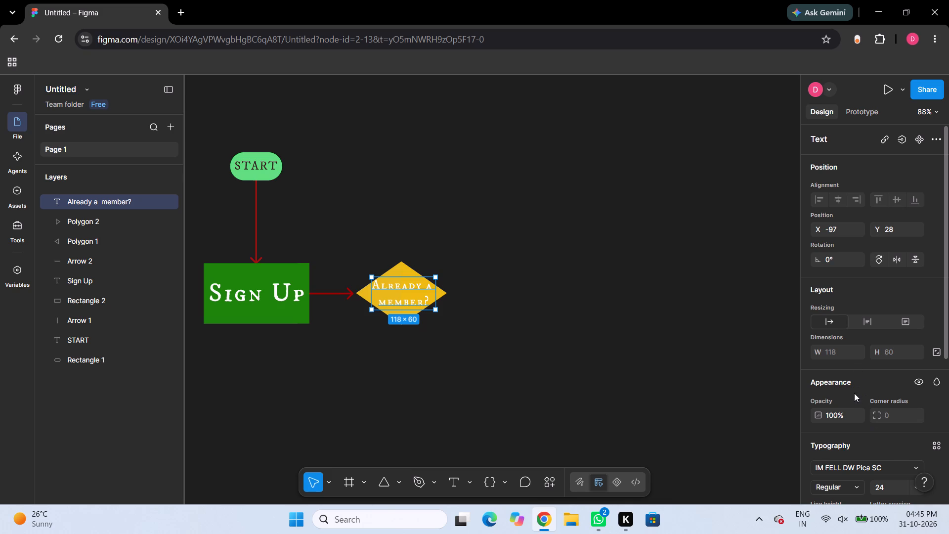
scroll(825, 470, "down", 2)
left_click(819, 474)
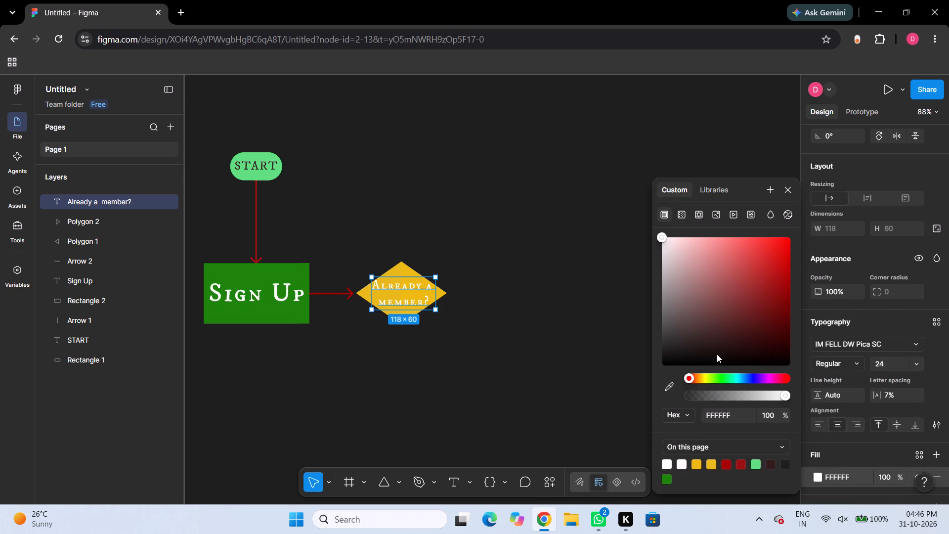
left_click_drag(717, 354, 722, 360)
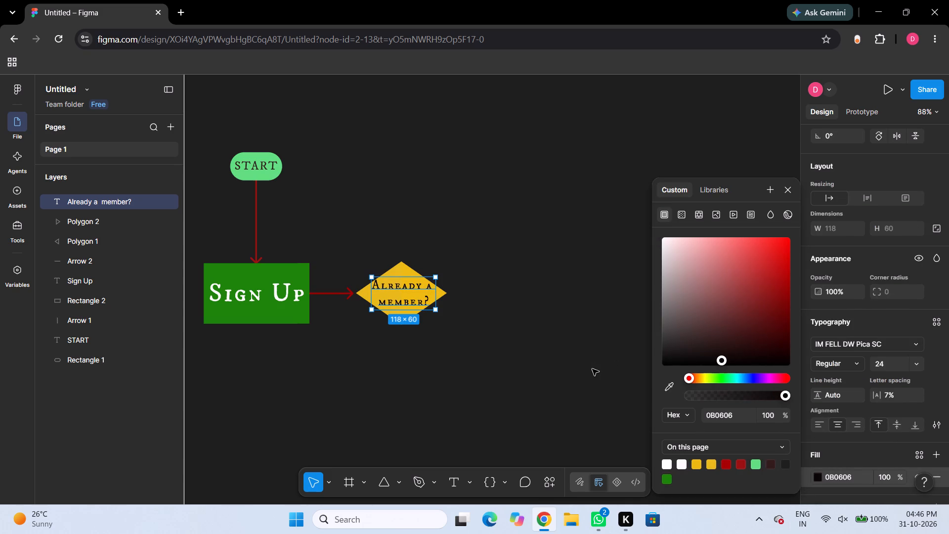
left_click(389, 297)
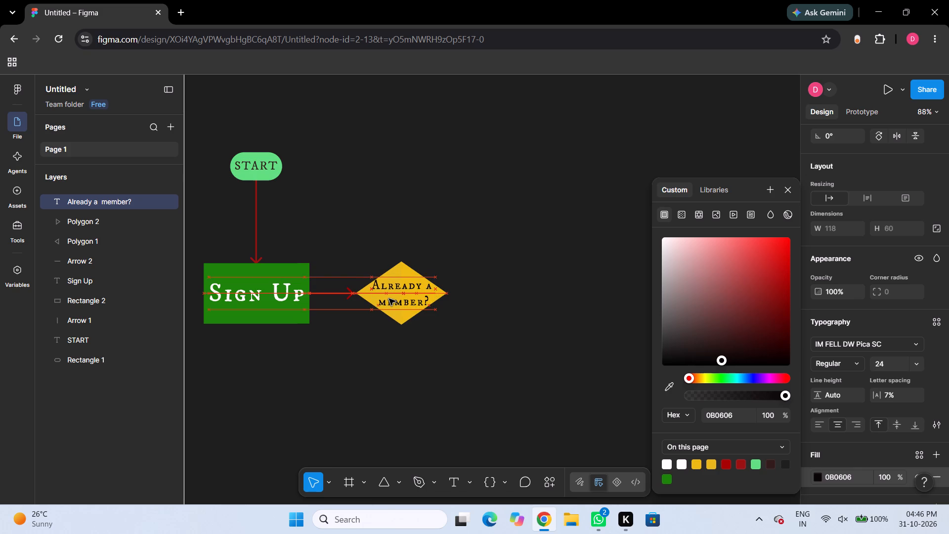
left_click(489, 265)
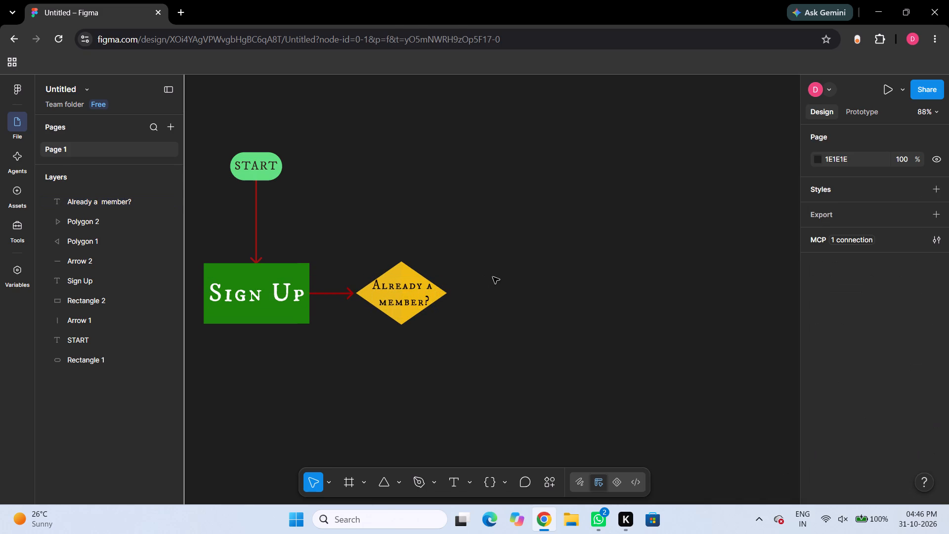
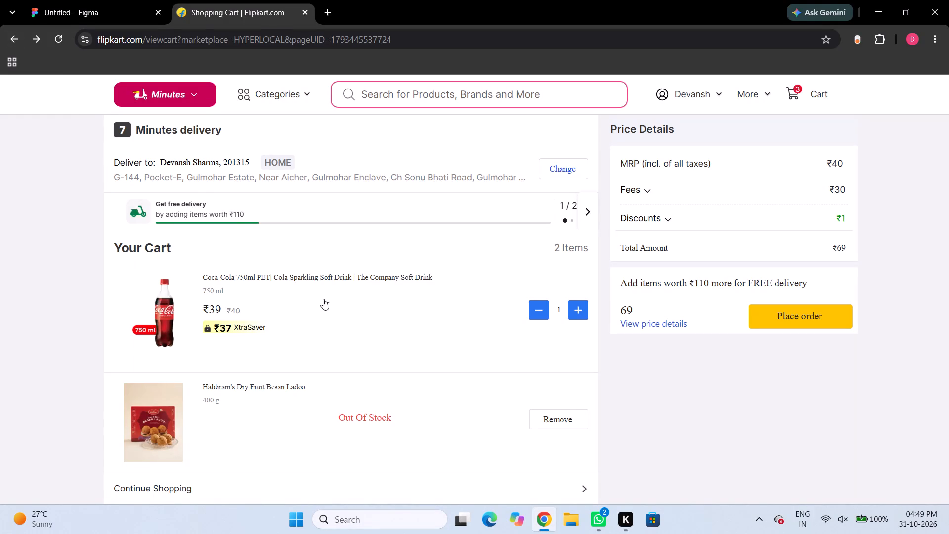
Close the Flipkart shopping cart page and return to the Untitled flowchart file in Figma.
left_click(304, 9)
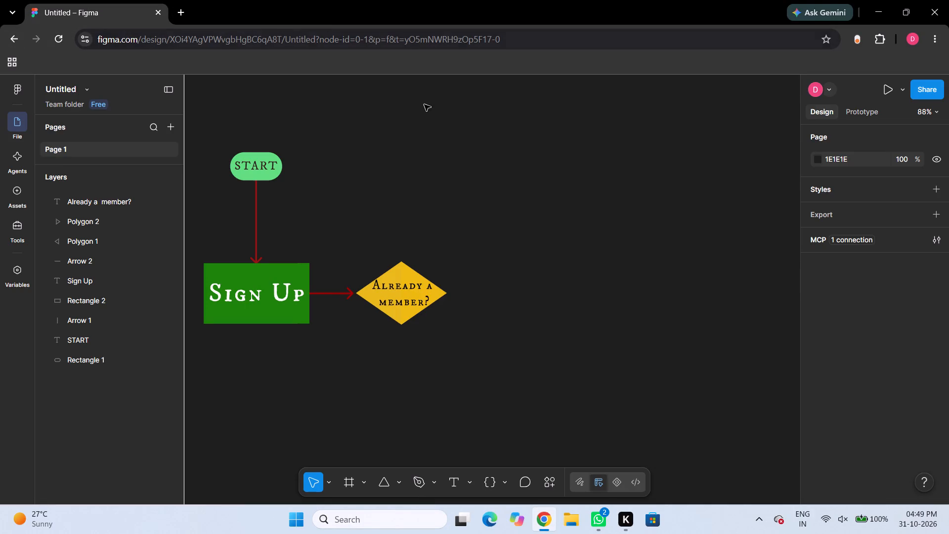